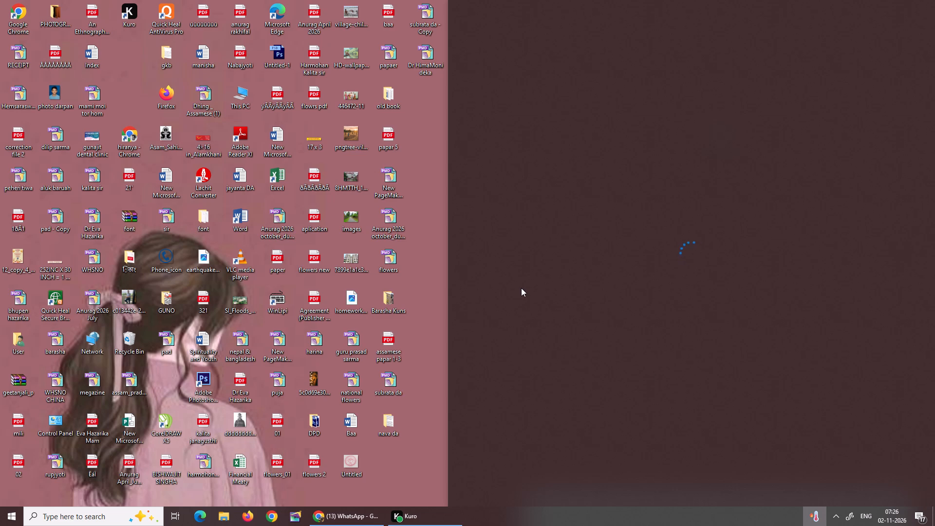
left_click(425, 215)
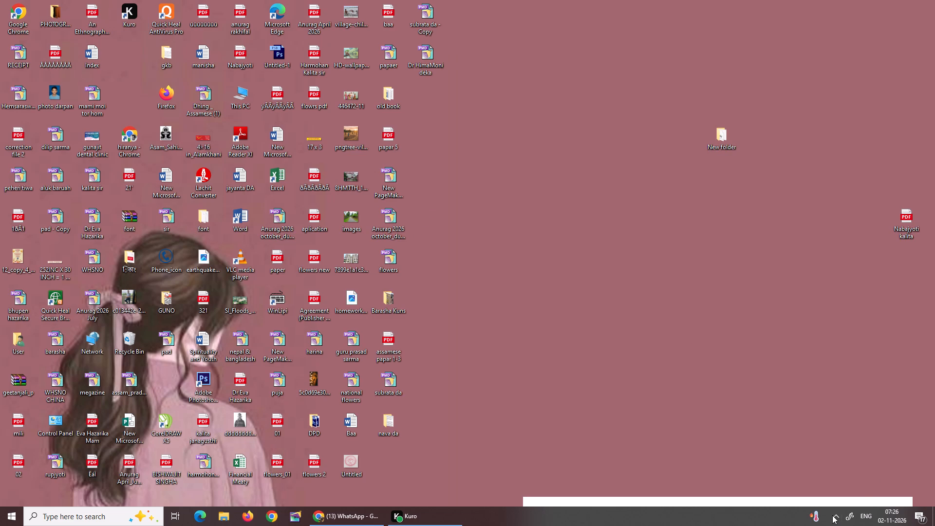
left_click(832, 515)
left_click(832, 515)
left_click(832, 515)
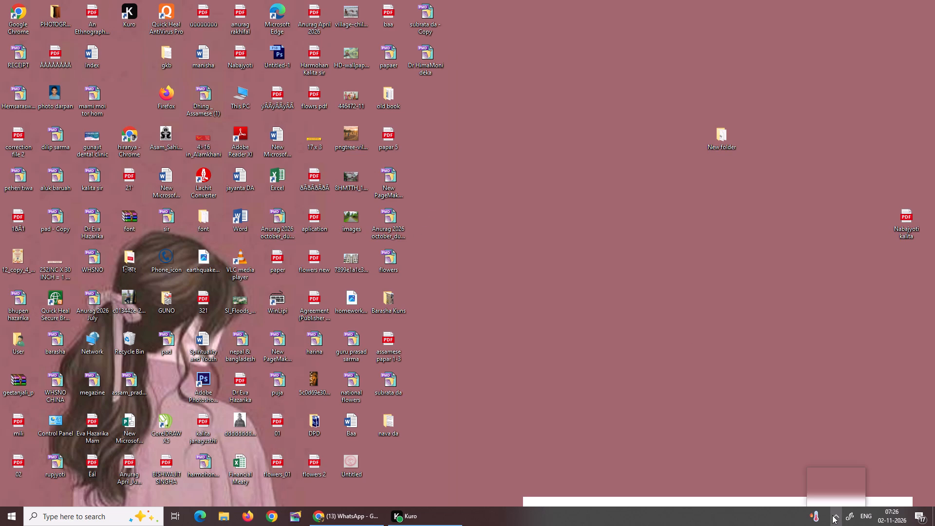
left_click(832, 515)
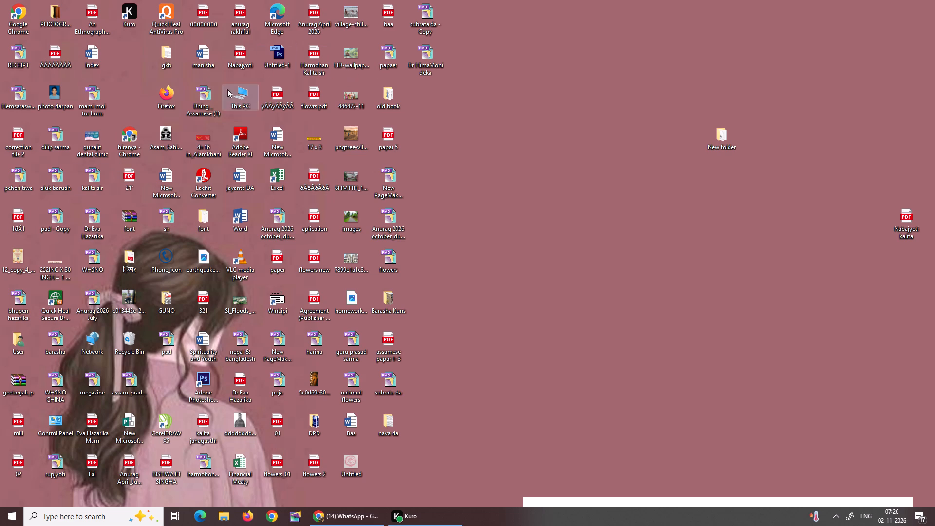
Launch WinLipi from its desktop shortcut.
double_click(282, 301)
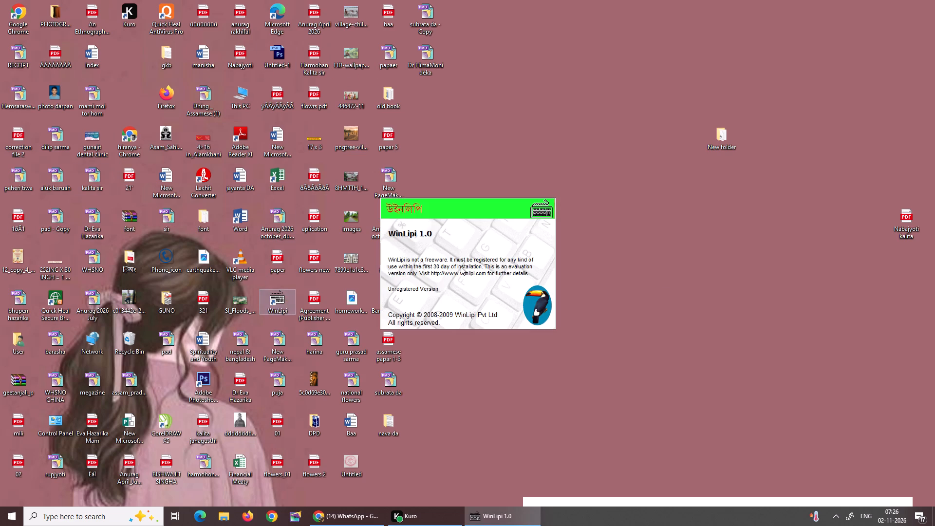
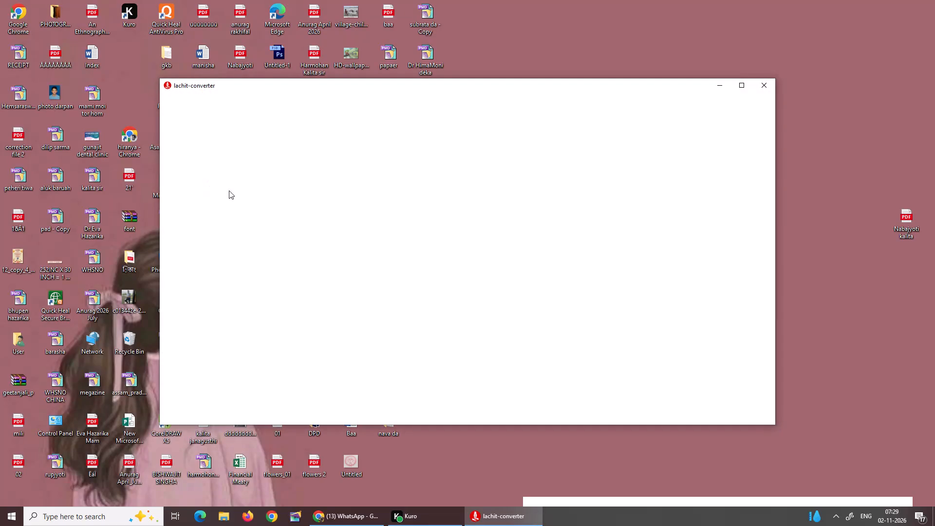
Paste the copied Assamese and English text into Lachit Converter and convert it from Unicode to Gitanjali encoding.
left_click(308, 209)
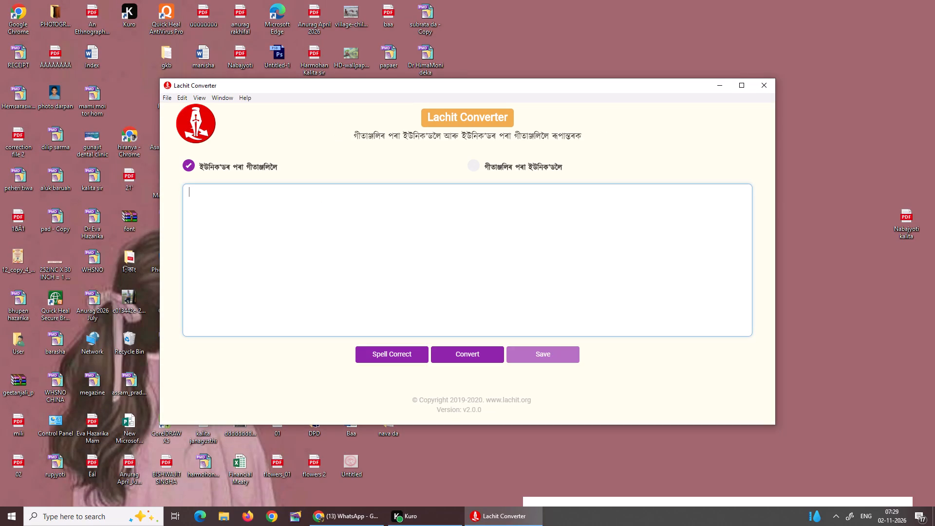
key("ctrl+v")
key("ctrl+a")
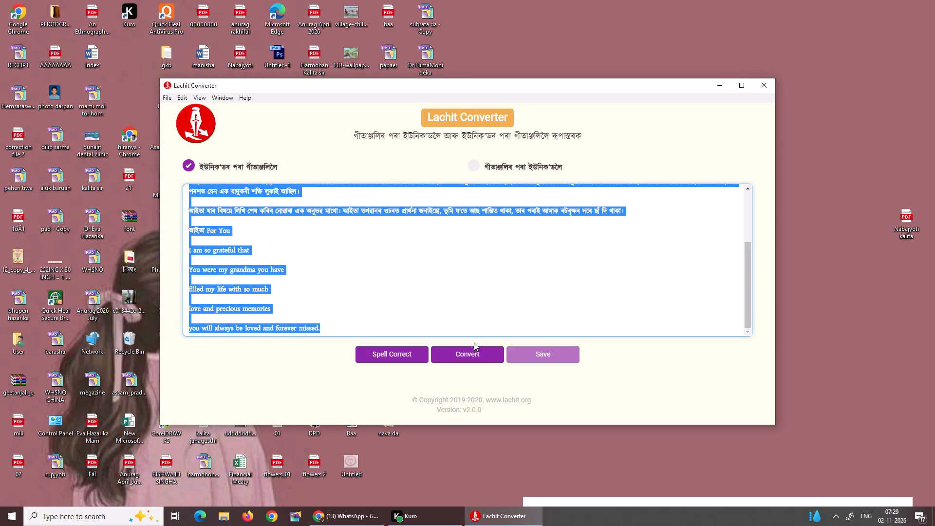
left_click(460, 365)
left_click(459, 356)
left_click(463, 315)
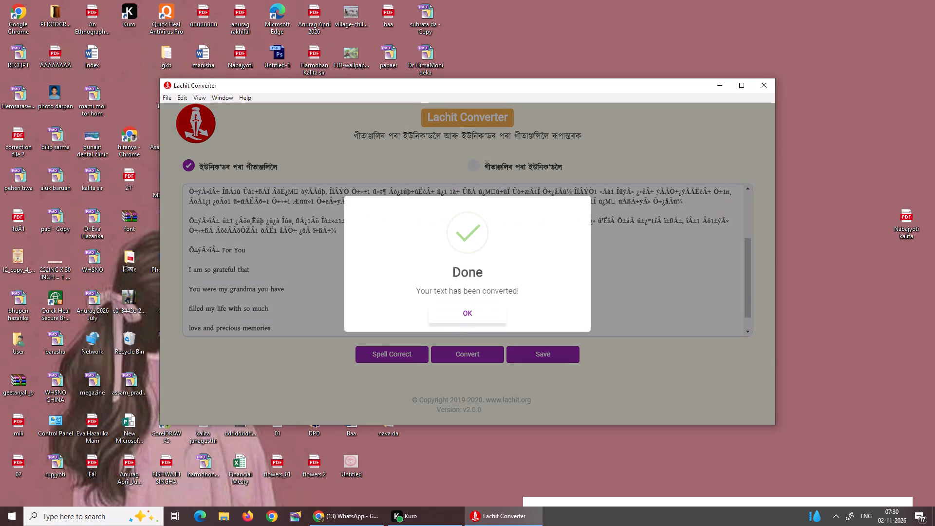
Copy all of the converted text from the converter's text box.
left_click(434, 273, "ctrl")
key("ctrl+a")
key("ctrl+c")
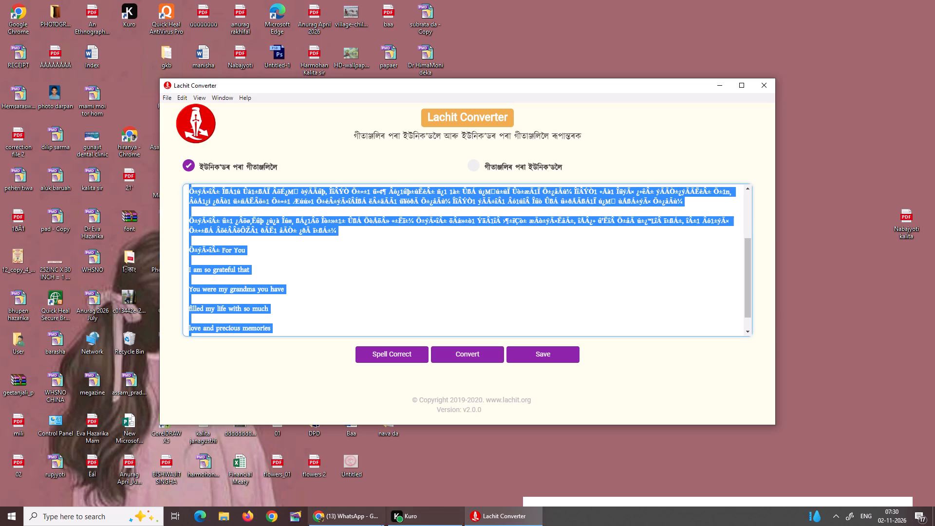
key("ctrl+c")
key("ctrl+c")
key("ctrl+c")
key("ctrl+c")
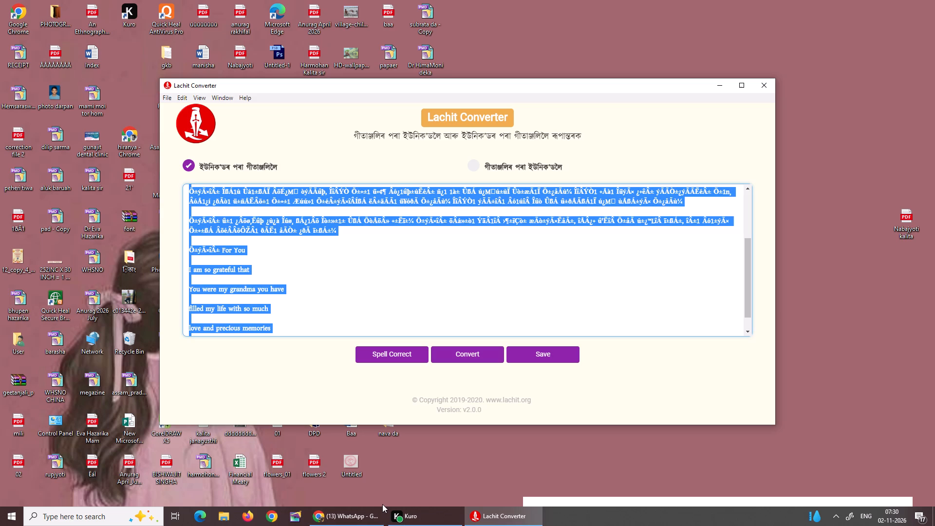
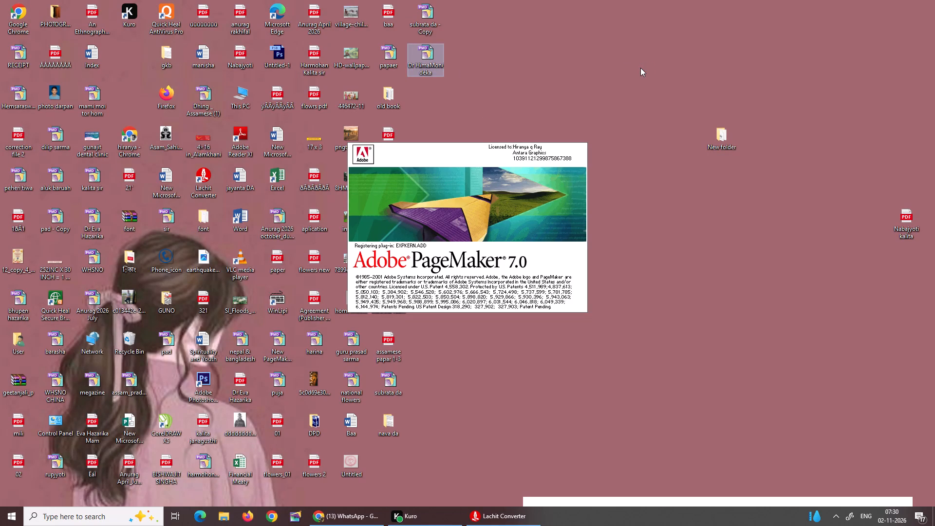
Switch the WinLipi keyboard layout to ASM-Typewriter.
left_click(839, 518)
left_click(857, 480)
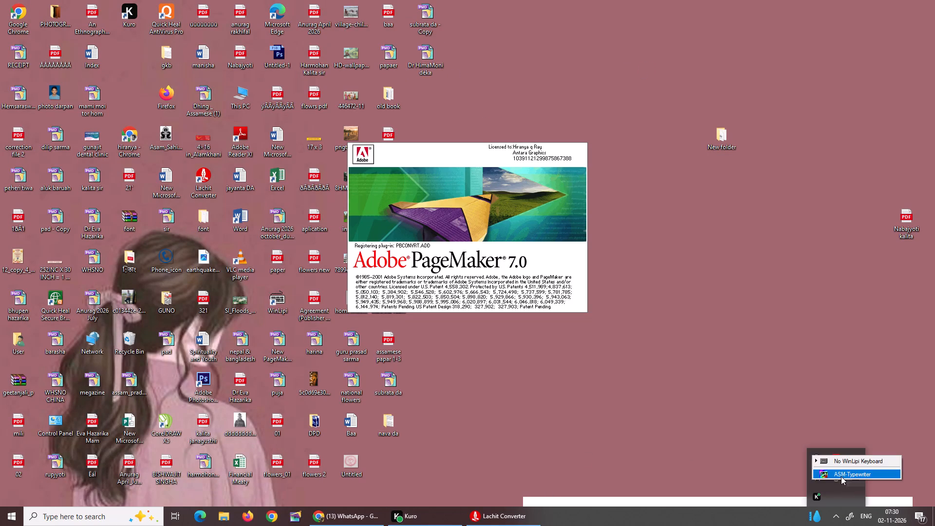
left_click(842, 474)
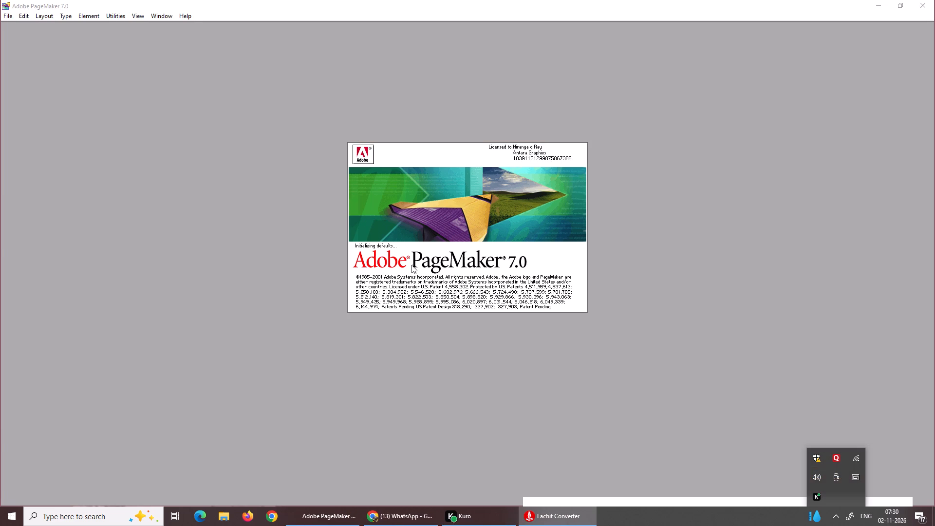
Dismiss the plug-in error so the PageMaker document finishes opening.
key("Return")
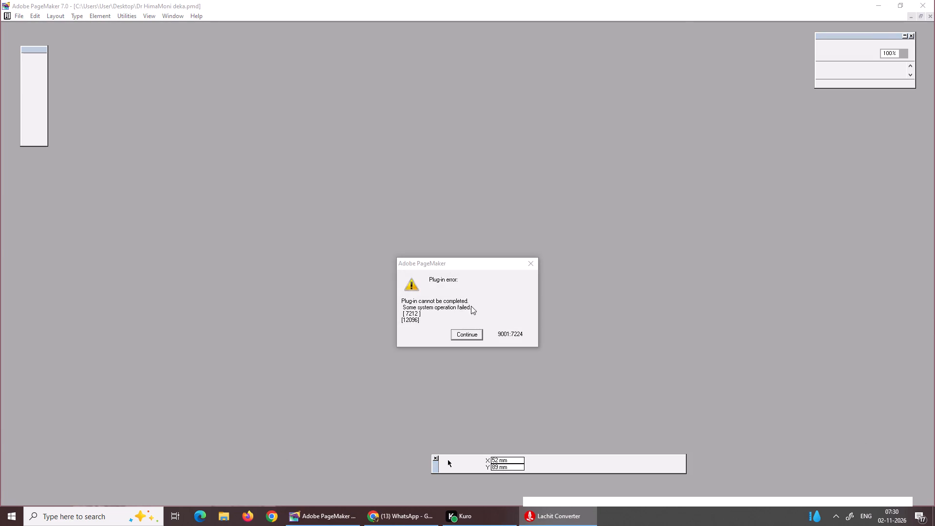
key("Return")
left_click(457, 338)
Paste the converted text within the margins of blank page 22 and flow its overflow onto the following page.
key("Page_Down")
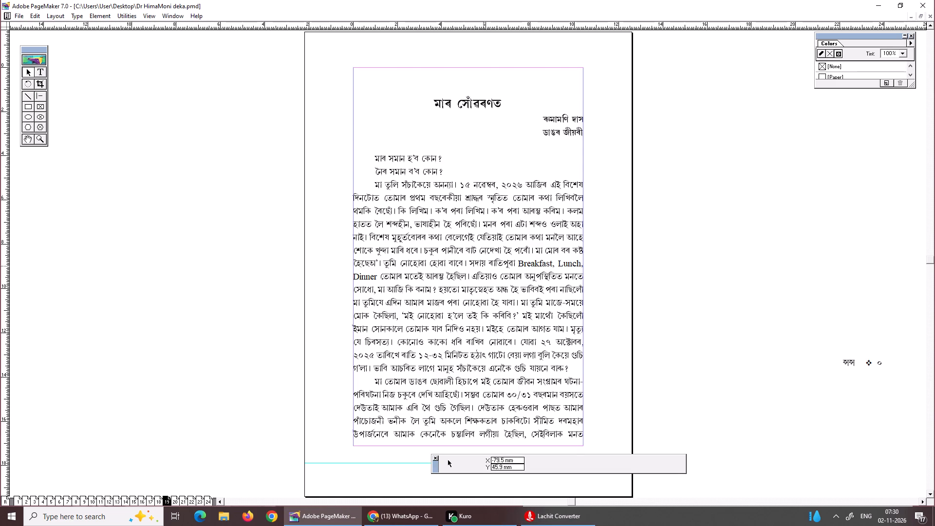
key("Page_Down")
key("Page_Down")
key("Page_Down")
key("Page_Up")
key("Page_Up")
key("Page_Down")
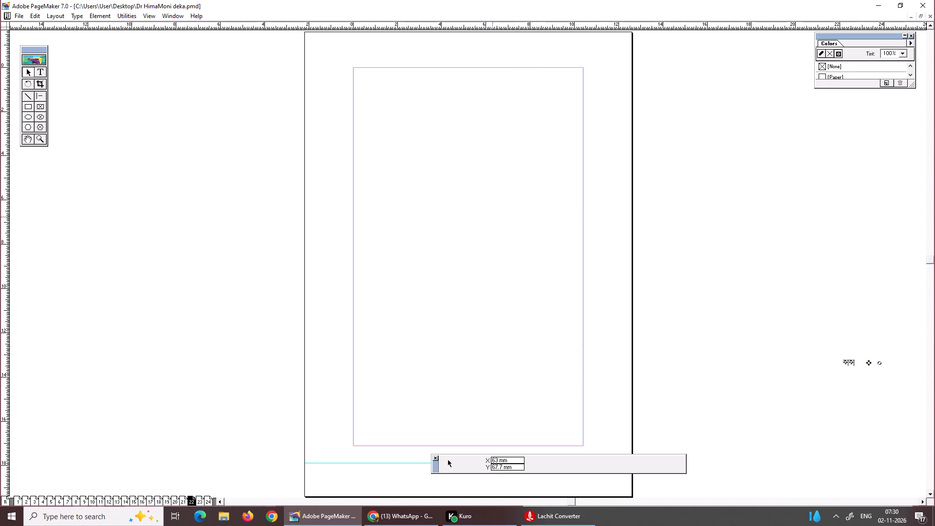
key("ctrl+v")
left_click(448, 166)
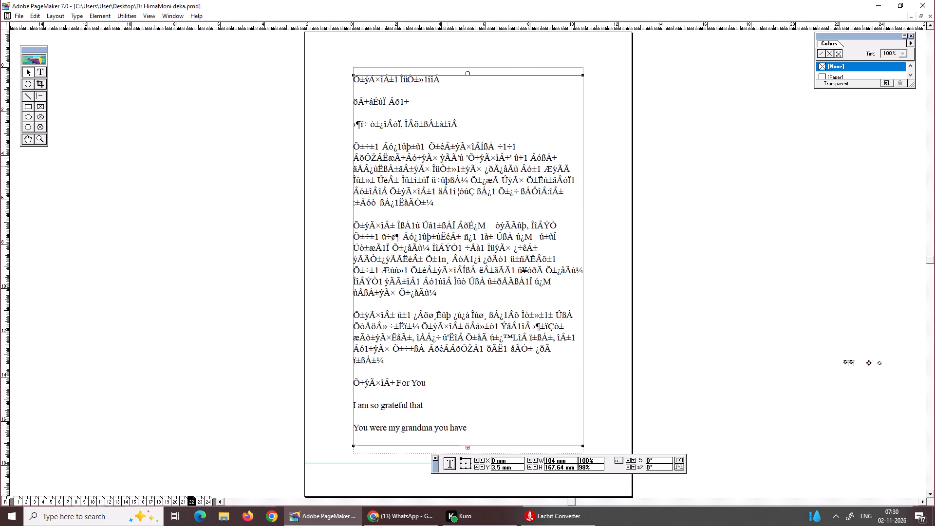
left_click(469, 450)
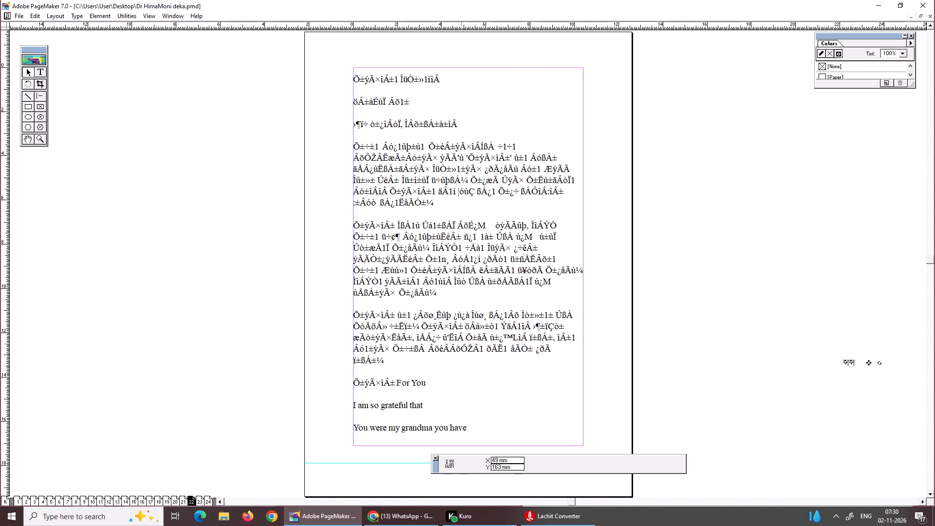
key("Page_Down")
left_click(385, 70)
key("Page_Up")
Justify all the text of the pasted story.
left_click(41, 70)
left_click(527, 206)
key("ctrl+a")
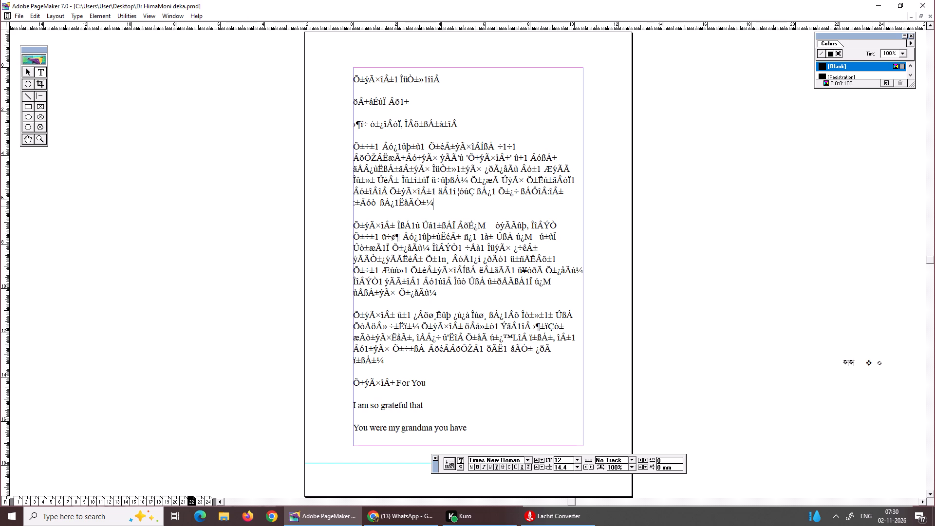
key("ctrl+shift+j")
Set the whole selected story in the Geetanjalilight font at 14 points.
key("ctrl+t")
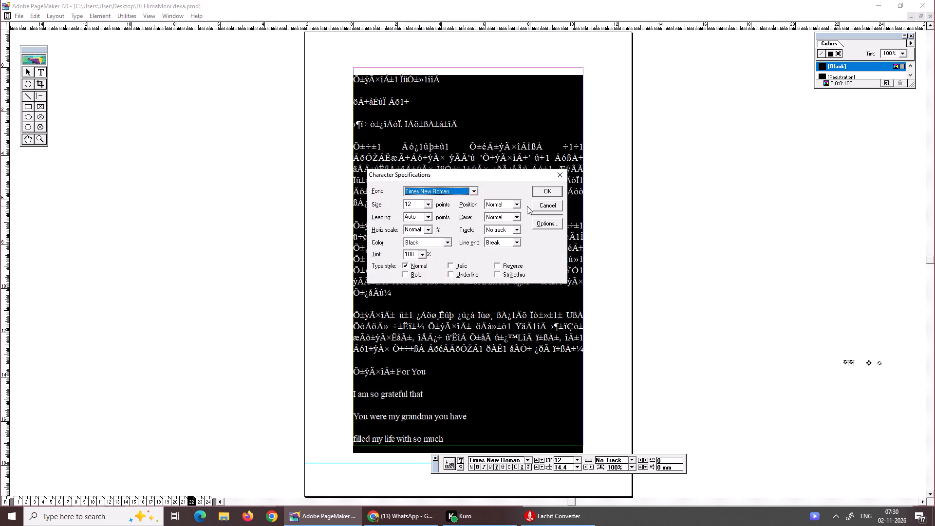
key("ctrl+g")
key("ctrl+g")
key("ctrl+g")
key("ctrl+g")
key("ctrl+g")
key("ctrl+g")
key("ctrl+g")
key("ctrl+g")
key("ctrl+g")
key("ctrl+g")
key("ctrl+g")
key("ctrl+g")
key("ctrl+g")
key("ctrl+g")
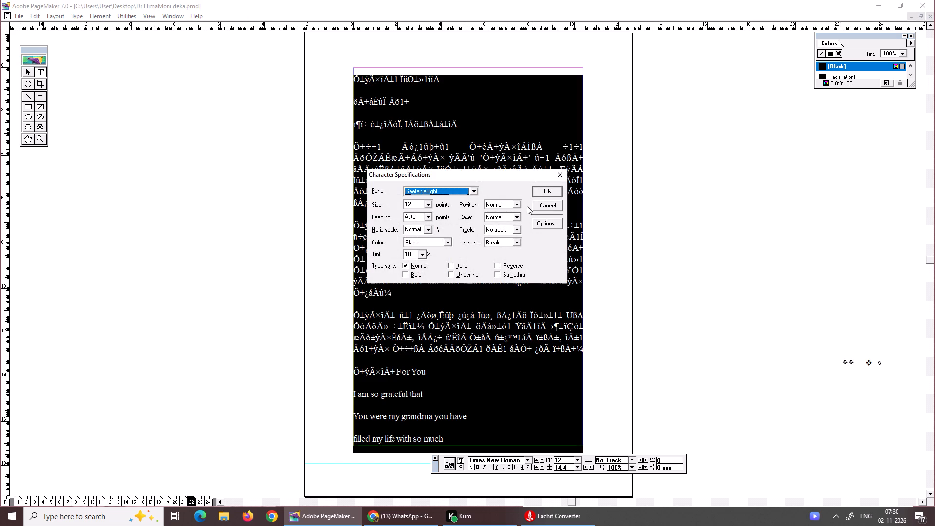
key("ctrl+Return")
key("ctrl+shift+period")
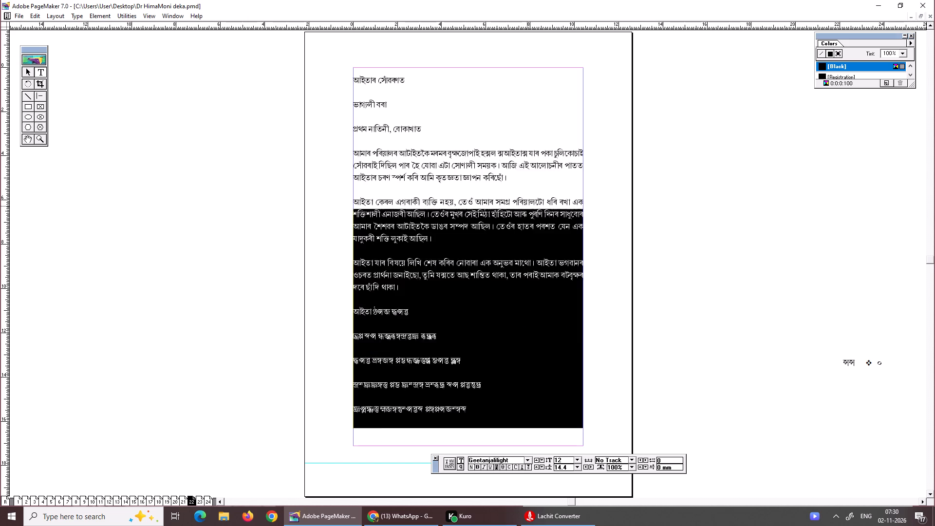
key("ctrl+shift+period")
Give the whole story a first-line indent of 8 mm and 2 mm of space before each paragraph.
key("ctrl+m")
key("Tab")
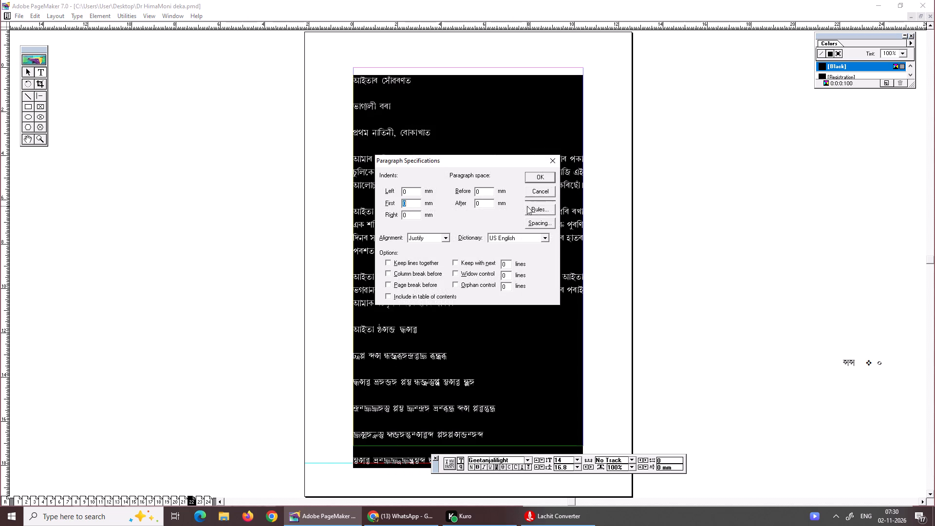
key("8")
key("Tab")
key("Tab")
key("2")
key("Return")
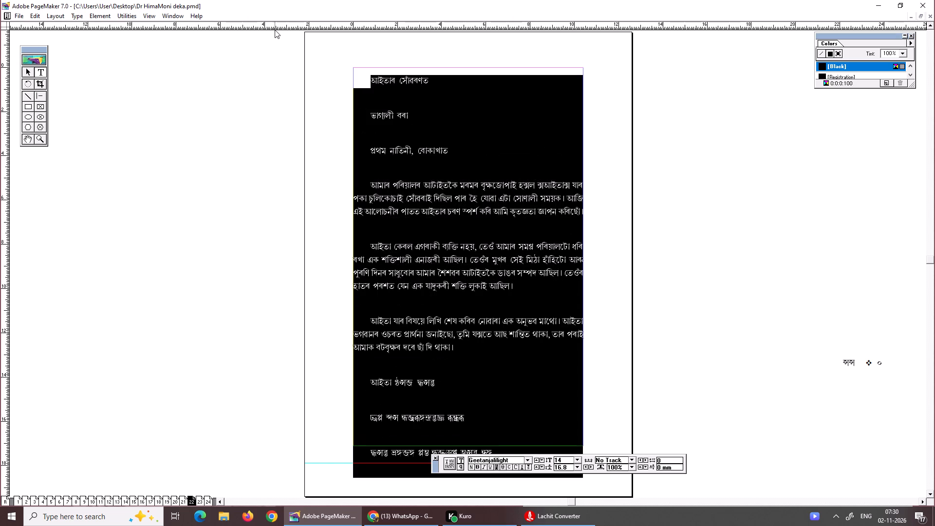
Delete the empty paragraphs between the title, the author lines and the three Assamese body paragraphs on page 22.
key("Page_Down")
key("Page_Up")
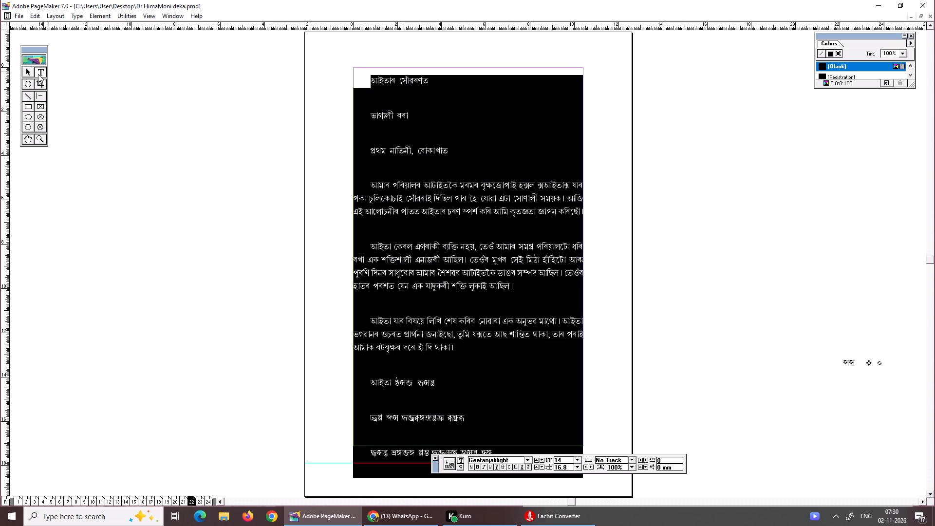
left_click(38, 74)
left_click(389, 99)
key("BackSpace")
left_click(385, 113)
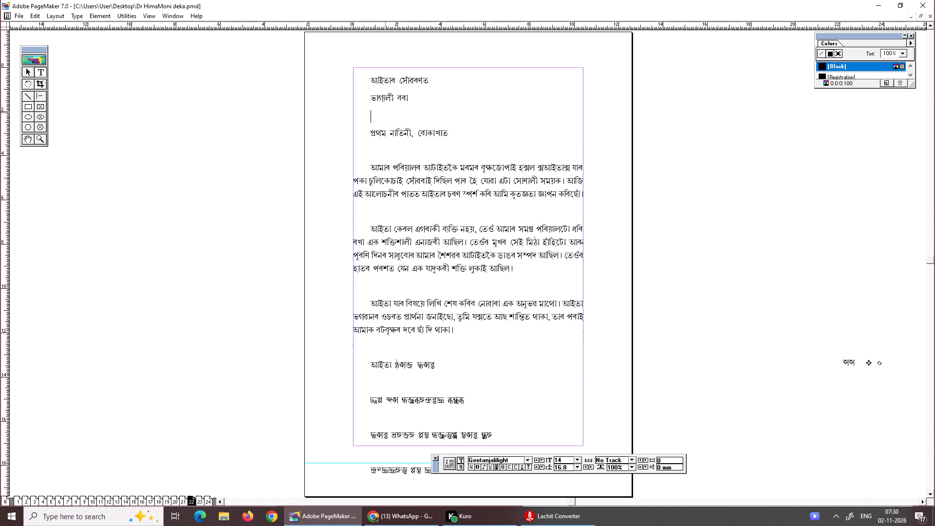
key("BackSpace")
left_click(393, 141)
key("BackSpace")
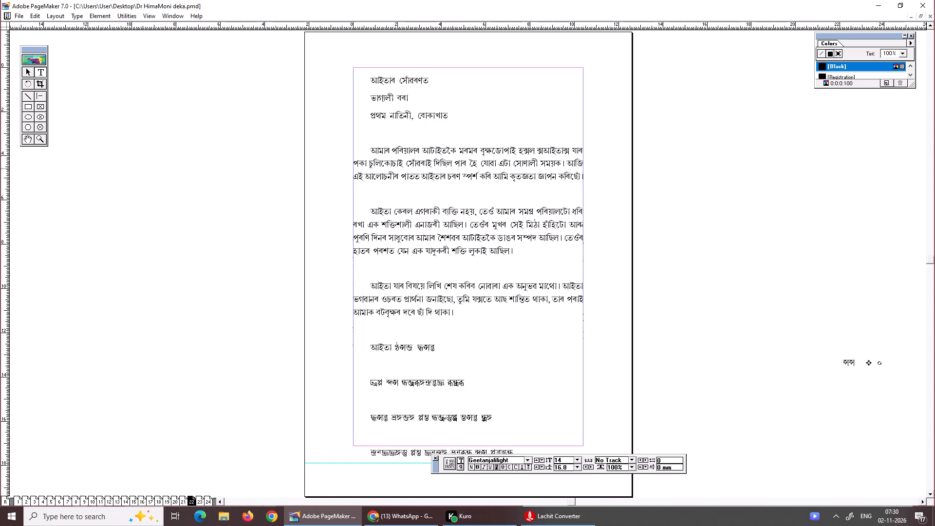
left_click_drag(368, 145, 361, 128)
key("BackSpace")
left_click_drag(364, 196, 361, 173)
key("BackSpace")
left_click_drag(369, 248, 369, 235)
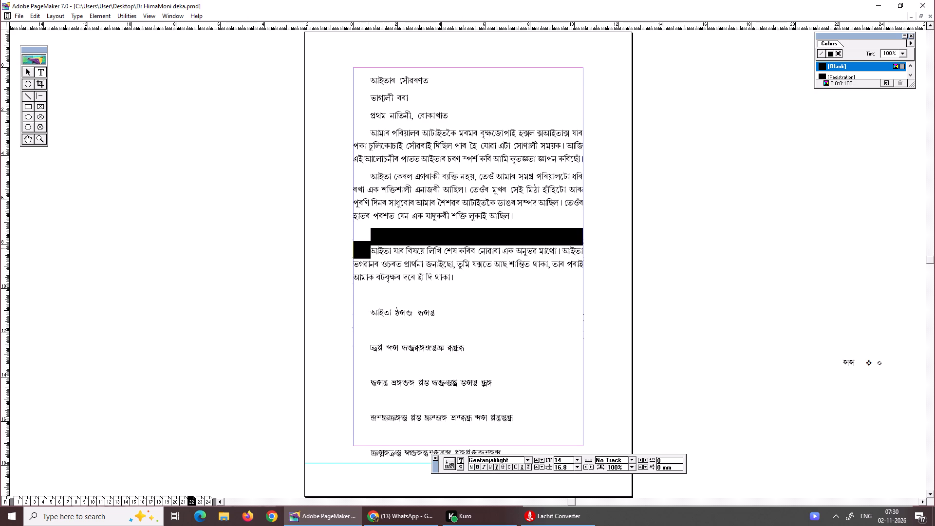
key("BackSpace")
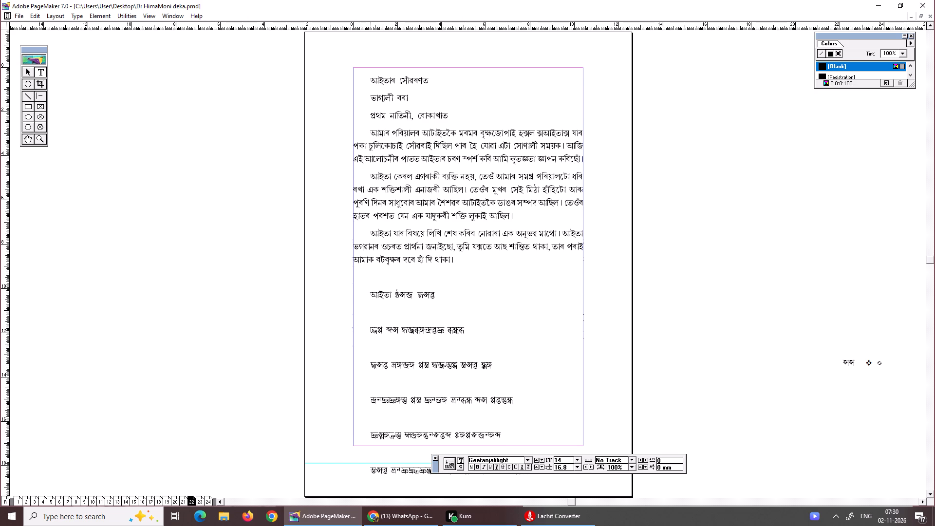
left_click(370, 285)
Set the English lines from "For You" to the end in Times New Roman at 12 points.
left_click_drag(396, 294, 526, 494)
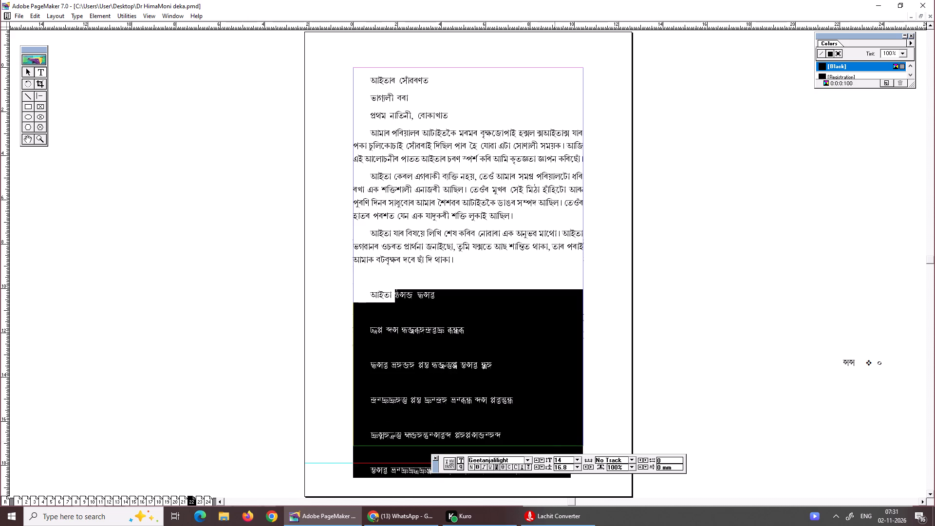
key("ctrl+t")
key("ctrl+g")
key("ctrl+g")
key("ctrl+t")
key("ctrl+t")
key("ctrl+t")
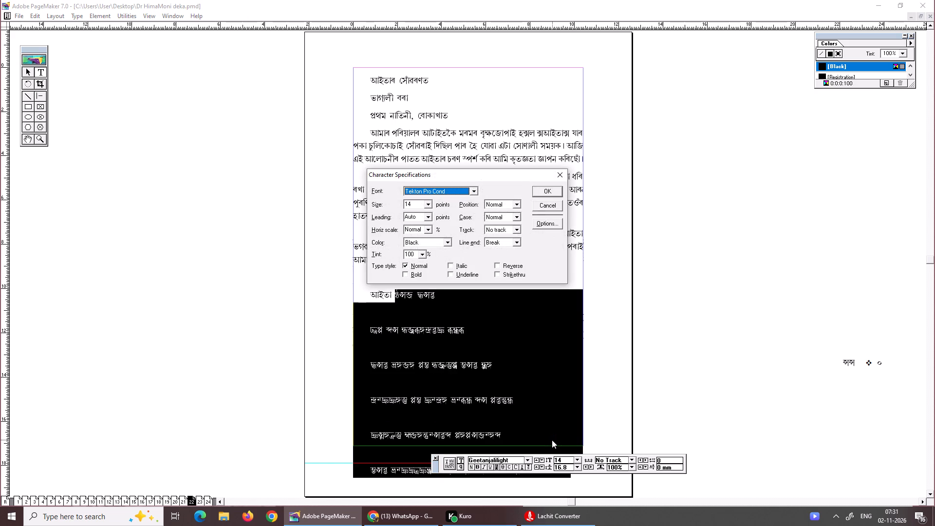
key("ctrl+t")
key("ctrl+t")
key("ctrl+t")
key("ctrl+Return")
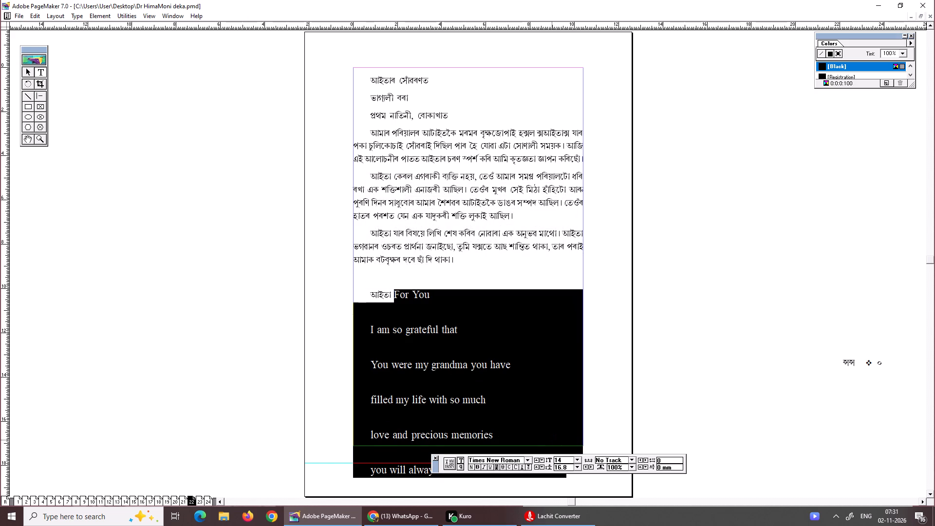
key("ctrl+shift+comma")
key("ctrl+shift+comma")
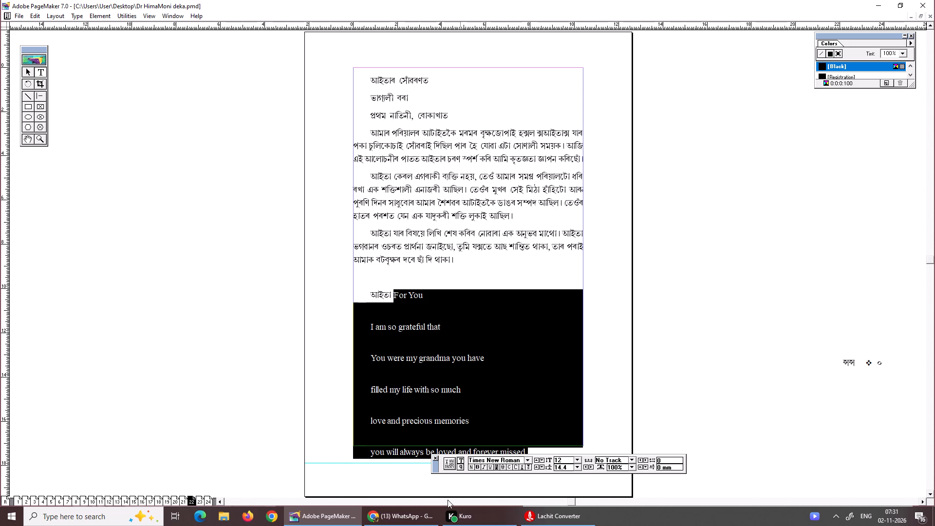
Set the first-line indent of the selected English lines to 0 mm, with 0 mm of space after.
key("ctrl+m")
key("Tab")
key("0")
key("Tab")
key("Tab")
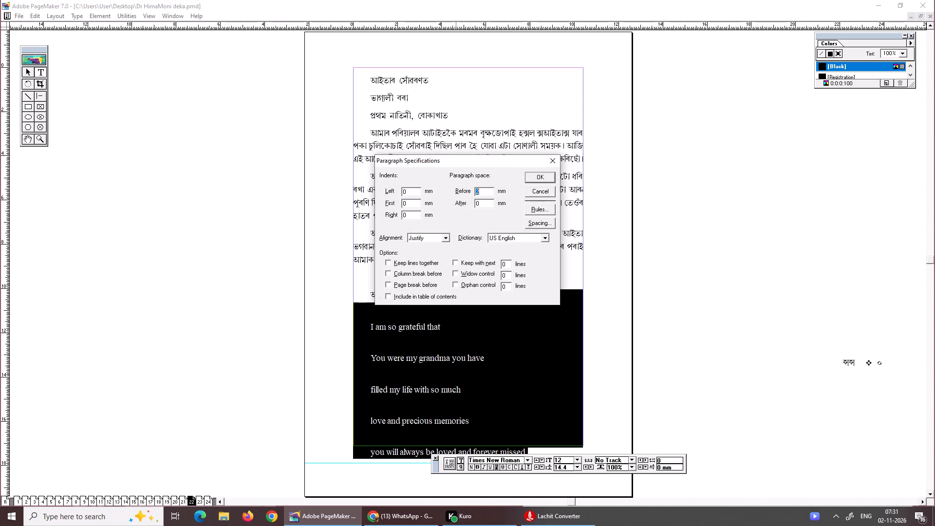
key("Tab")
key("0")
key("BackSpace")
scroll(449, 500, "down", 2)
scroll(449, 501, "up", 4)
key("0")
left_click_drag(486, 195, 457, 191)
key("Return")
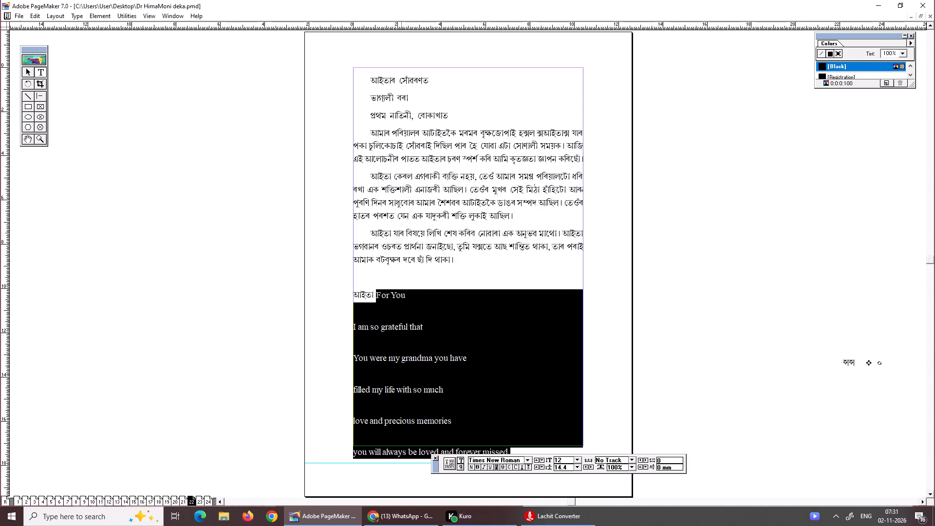
Set the English lines' first-line indent to 8 mm and their space before to 0 mm.
key("ctrl+m")
key("Tab")
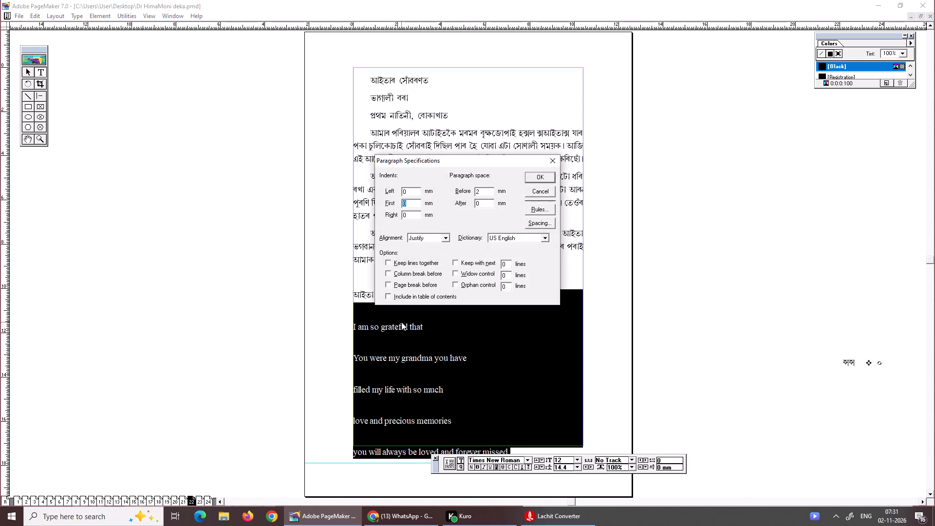
key("8")
key("Tab")
key("Tab")
key("0")
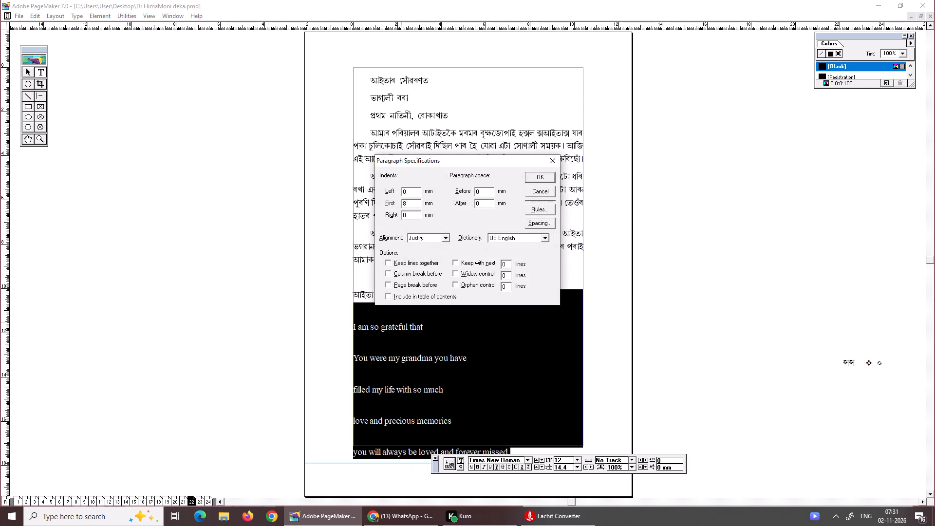
key("Return")
Delete the empty lines between the English verse lines from "I am so grateful that" to "forever missed.".
left_click(407, 321)
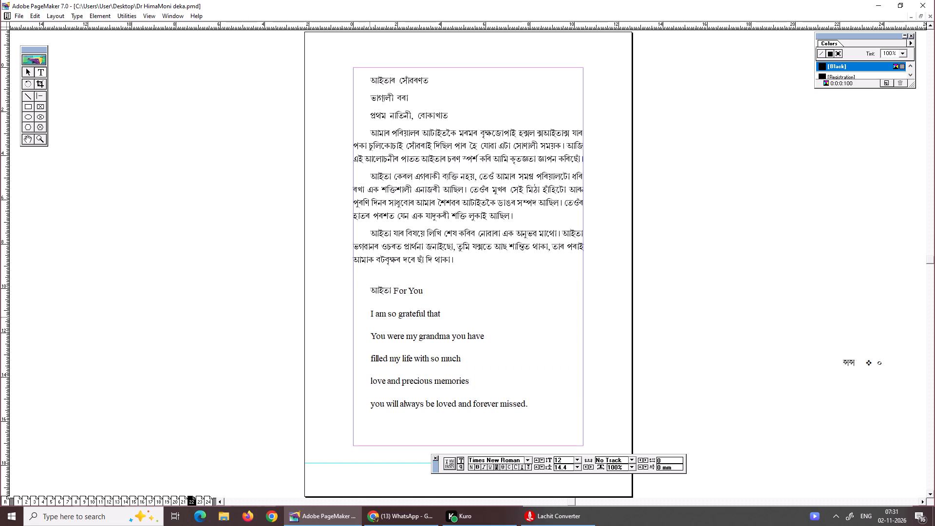
left_click(370, 317)
left_click(374, 325)
key("BackSpace")
left_click(406, 334)
key("BackSpace")
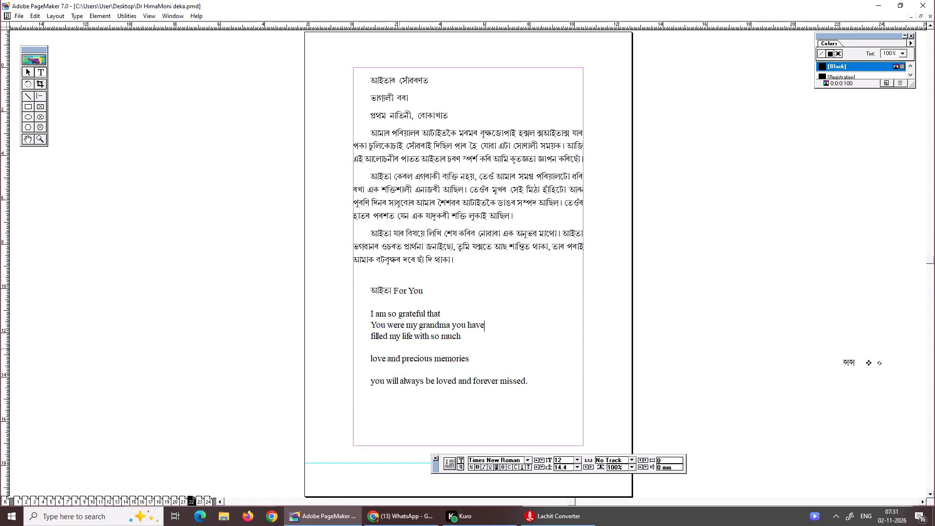
left_click(399, 348)
key("BackSpace")
left_click(405, 357)
key("BackSpace")
left_click(476, 310)
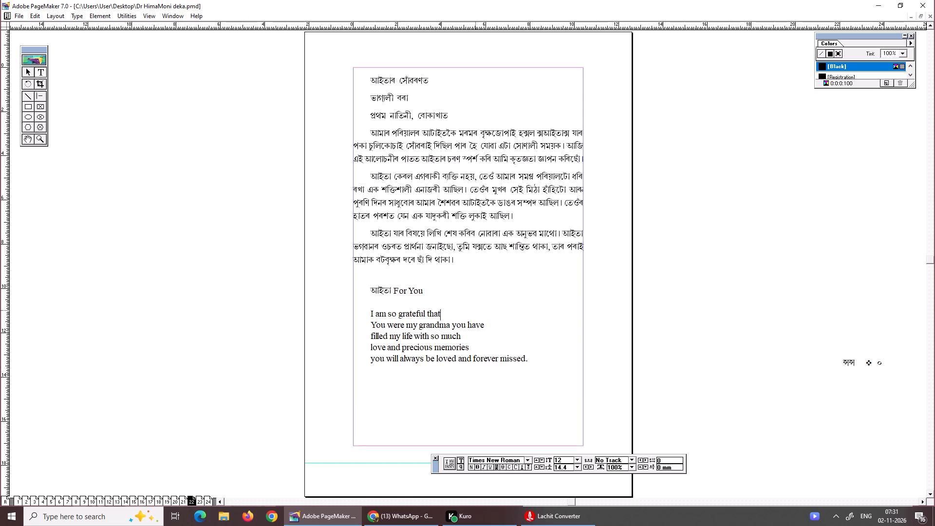
Set the space before the English verse lines, from "I am so grateful that" to "forever missed.", to 2 mm.
key("Return")
key("BackSpace")
left_click_drag(369, 317, 526, 372)
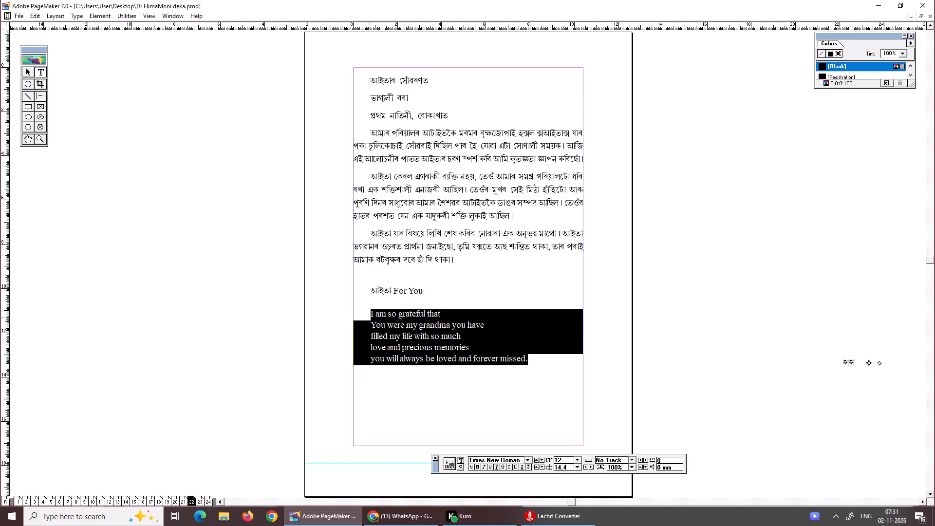
key("ctrl+m")
key("Tab")
key("Tab")
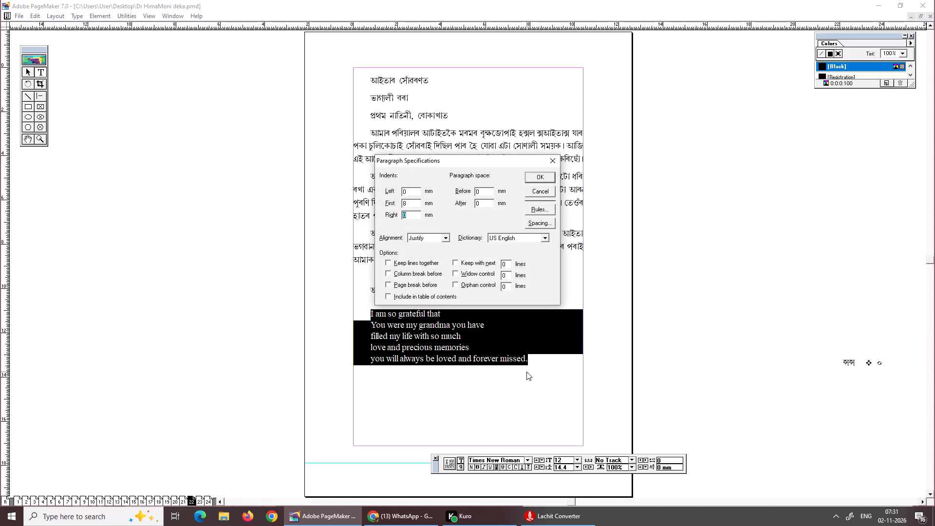
key("Tab")
key("2")
key("Return")
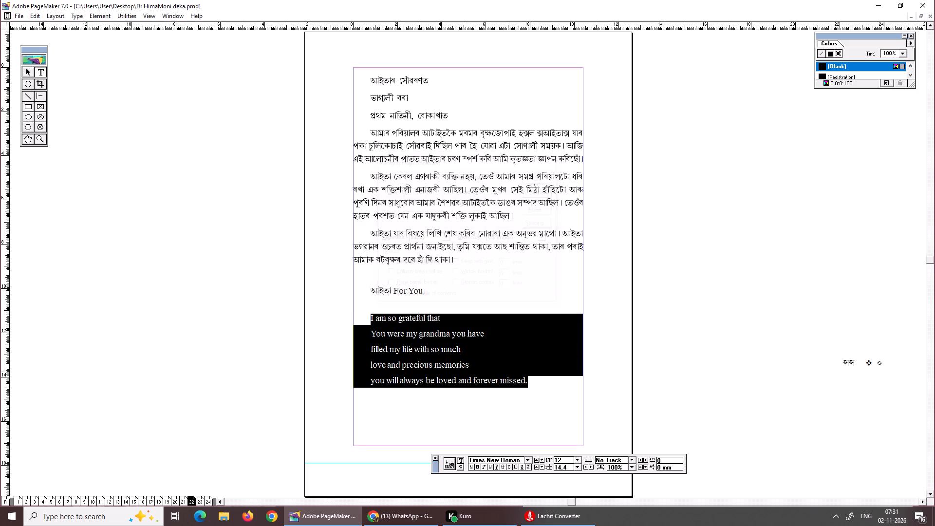
Delete the empty line between the "For You" heading and "I am so grateful that".
left_click(368, 323)
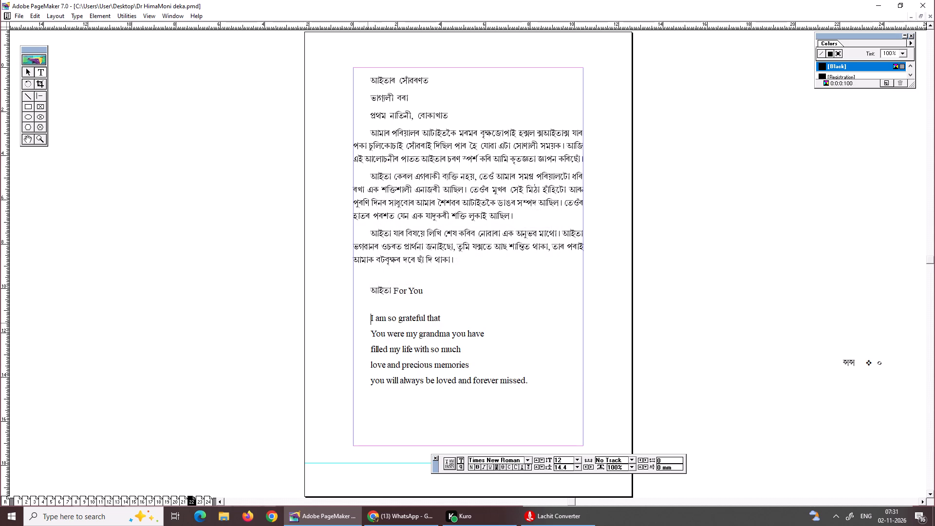
left_click(383, 328)
left_click(376, 320)
left_click_drag(364, 323, 364, 309)
left_click_drag(364, 309, 374, 311)
key("BackSpace")
key("BackSpace")
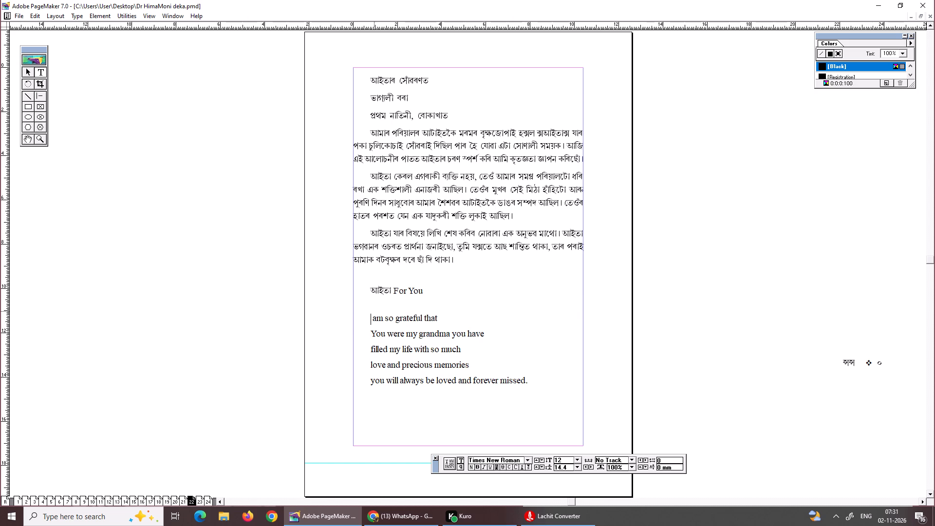
key("shift+i")
key("Left")
key("BackSpace")
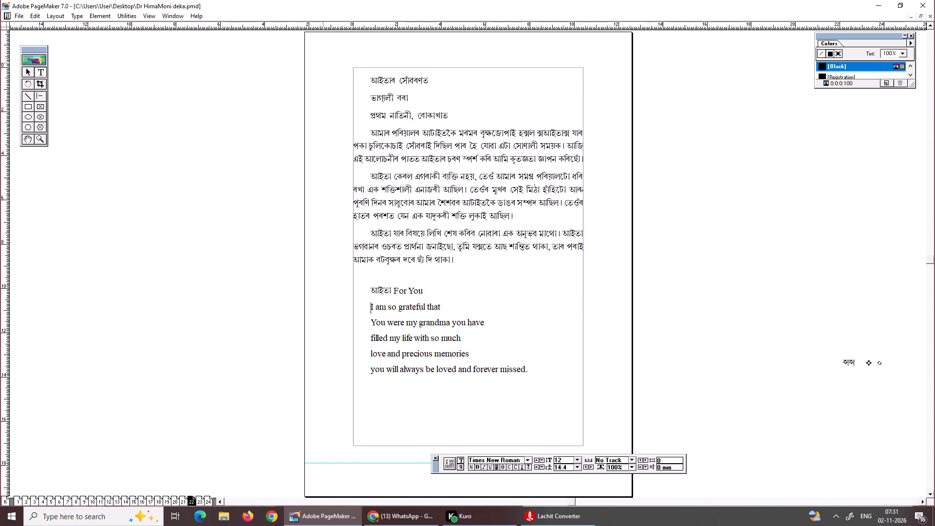
Set the first-line indent and the space before of the Assamese title line at the top of page 22 to 0 mm.
key("ctrl+2")
left_click_drag(394, 116, 180, 267, "alt")
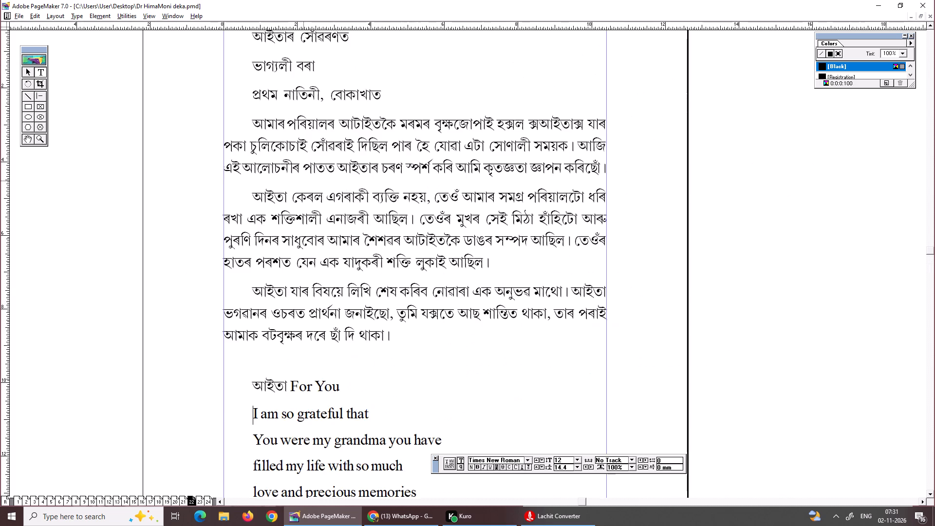
left_click_drag(313, 166, 267, 287, "alt")
left_click_drag(287, 210, 286, 238, "alt")
left_click_drag(211, 184, 254, 183)
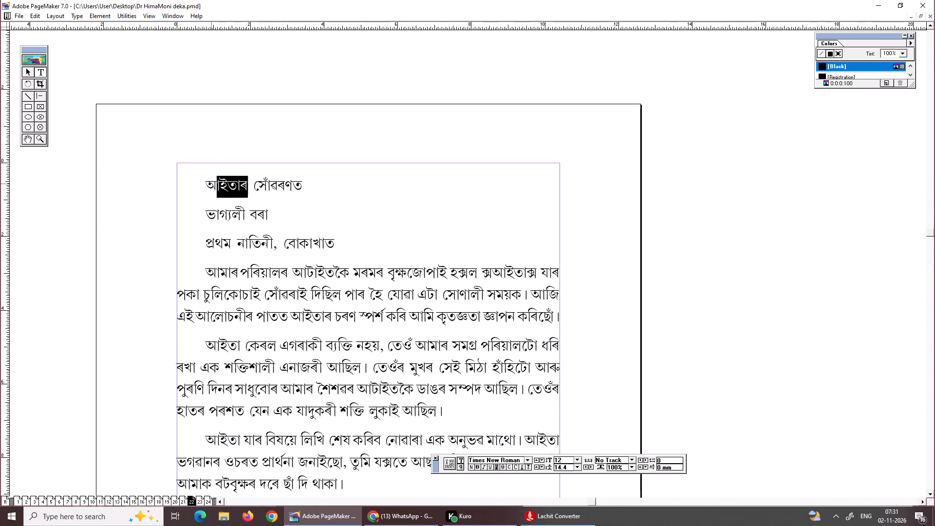
left_click_drag(254, 183, 279, 184)
left_click(298, 185)
left_click_drag(309, 187, 208, 187)
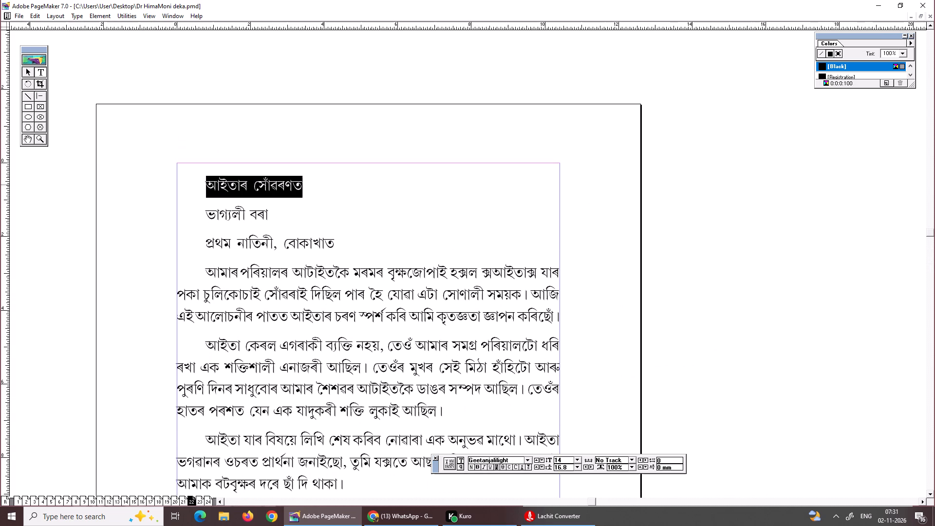
key("ctrl+m")
key("Tab")
key("0")
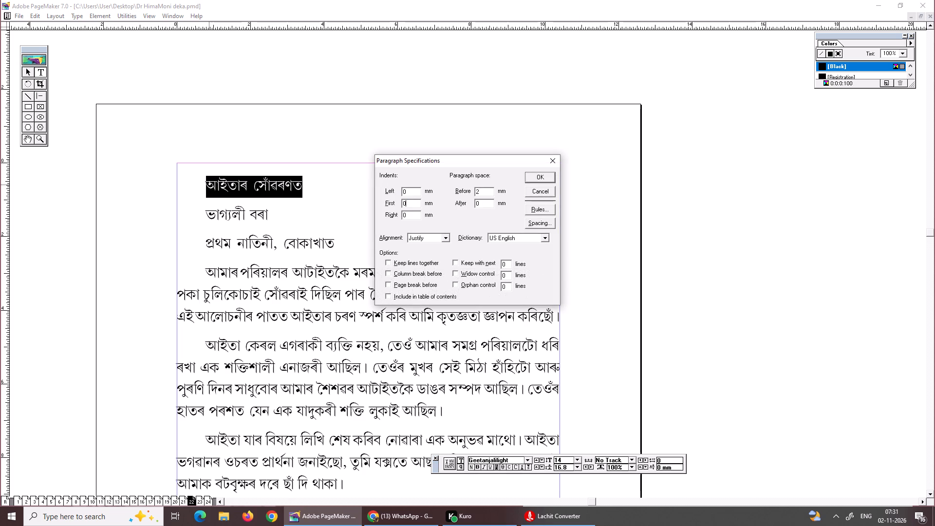
key("Tab")
key("Tab")
key("0")
key("Return")
Centre the Assamese title line and change its font to Geetanjalibold.
key("ctrl+shift+x")
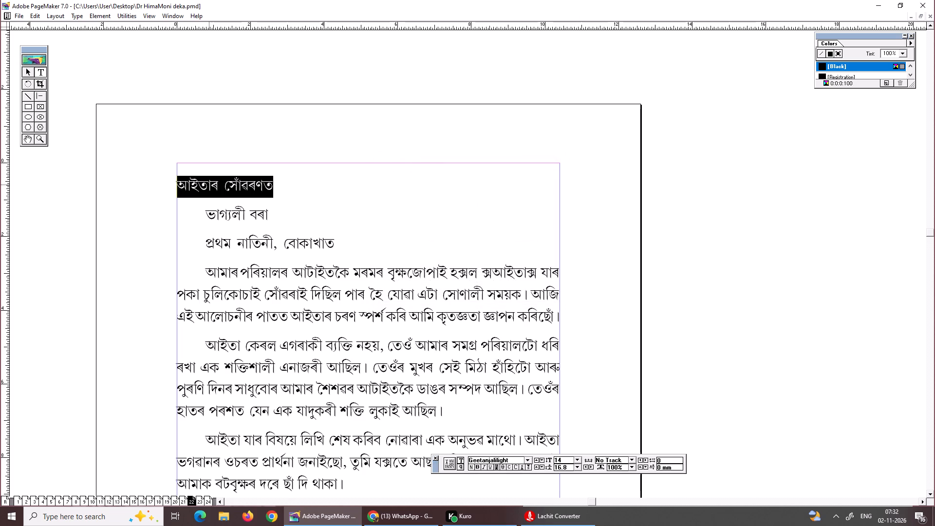
key("ctrl+shift+c")
key("ctrl+t")
key("ctrl+Up")
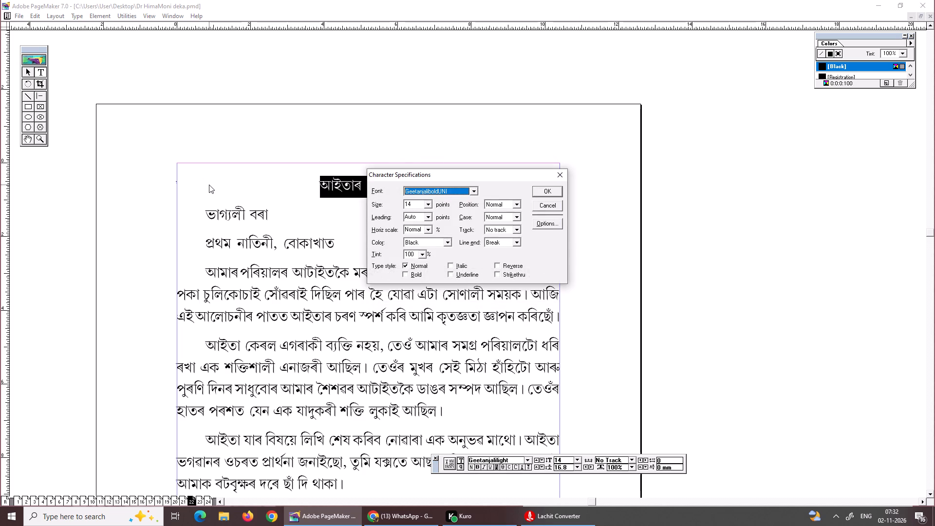
key("ctrl+Up")
key("ctrl+Return")
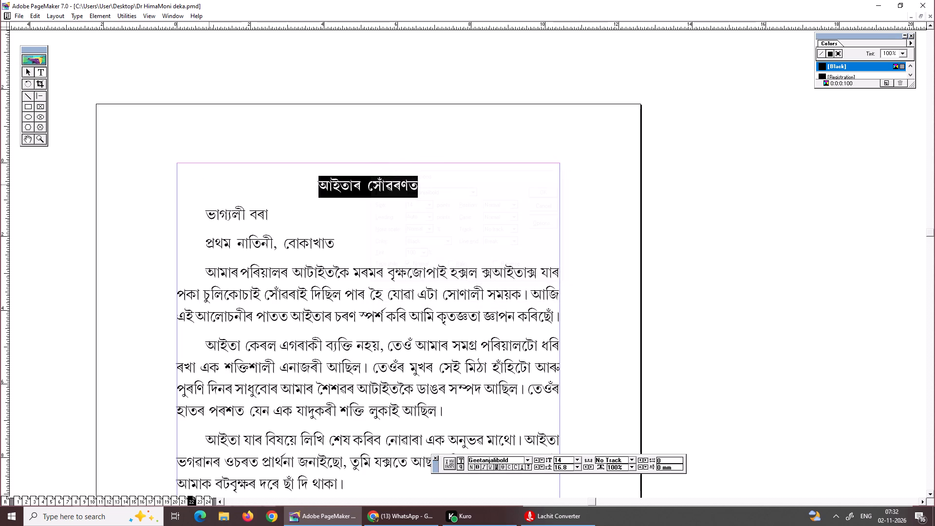
Enlarge the Assamese title to 18 points.
key("ctrl+shift+period")
key("ctrl+shift+period")
key("ctrl+shift+period")
key("ctrl+shift+period")
key("ctrl+shift+period")
key("ctrl+shift+comma")
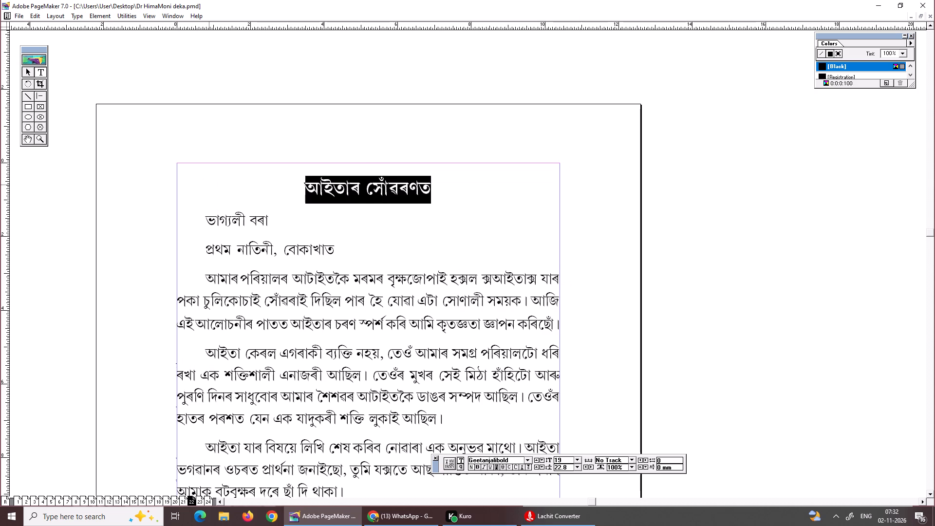
key("ctrl+shift+comma")
key("ctrl+shift+period")
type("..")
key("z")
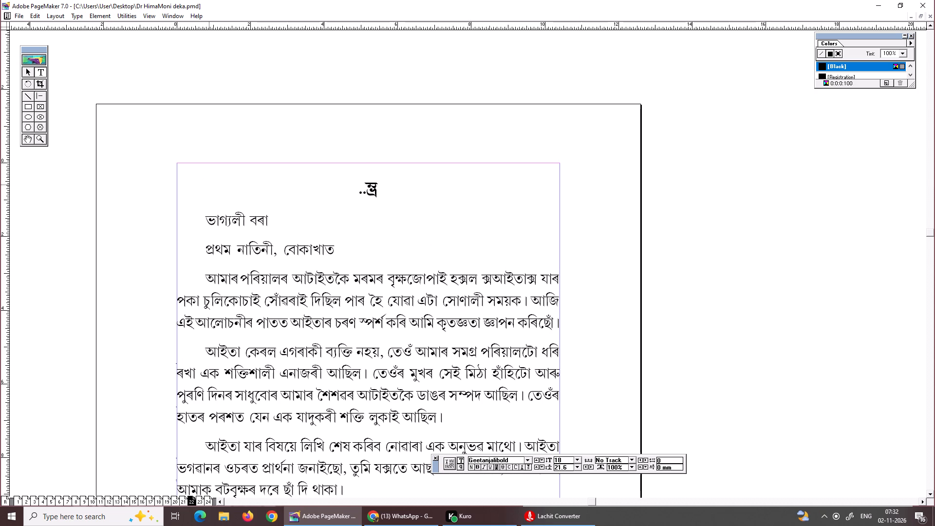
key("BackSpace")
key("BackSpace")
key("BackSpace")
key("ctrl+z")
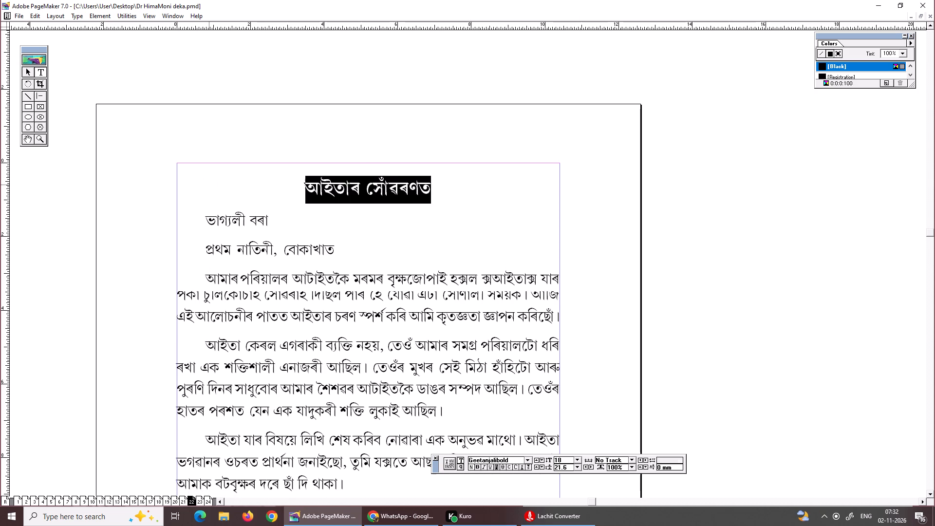
Enlarge the Assamese title further to 20 points.
key("ctrl+shift+period")
key("ctrl+shift+period")
Look at how the title and byline are laid out on page 19, and return to page 22.
key("Page_Up")
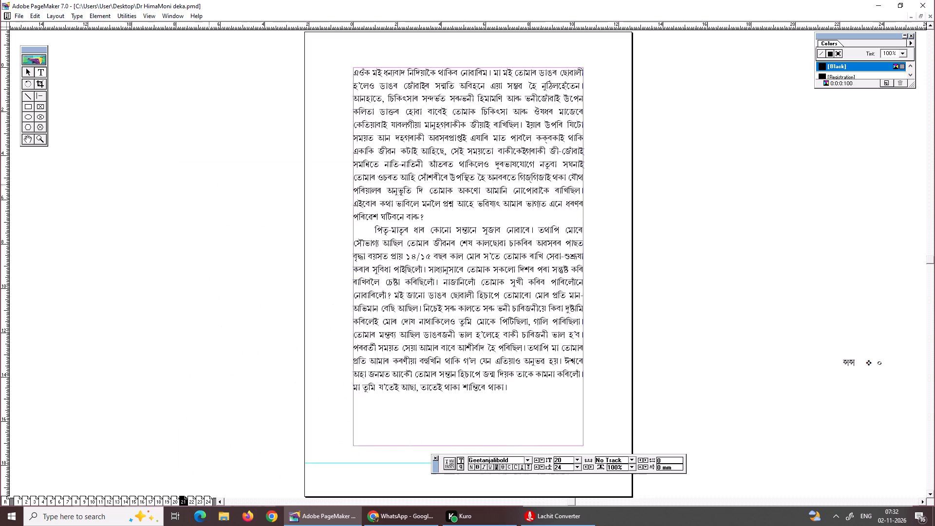
key("Page_Up")
key("Page_Up")
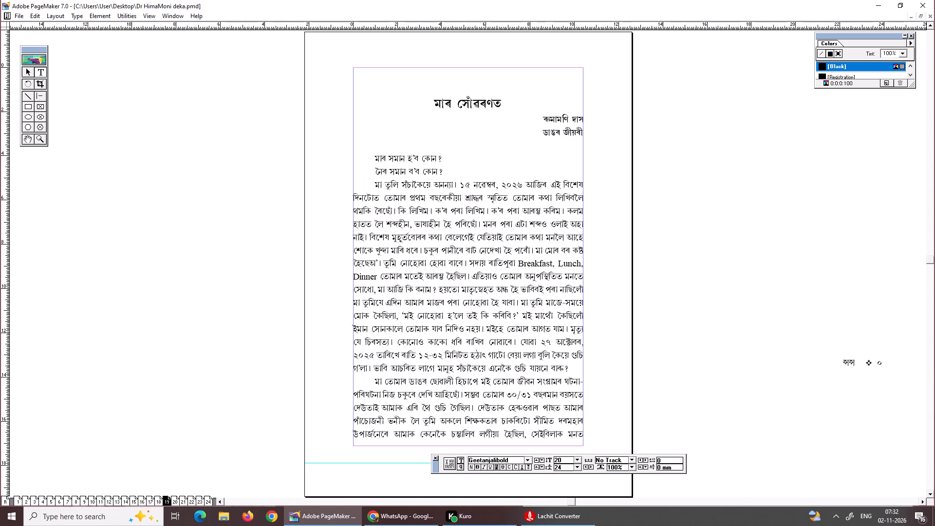
left_click(489, 90)
left_click(474, 111)
key("Page_Down")
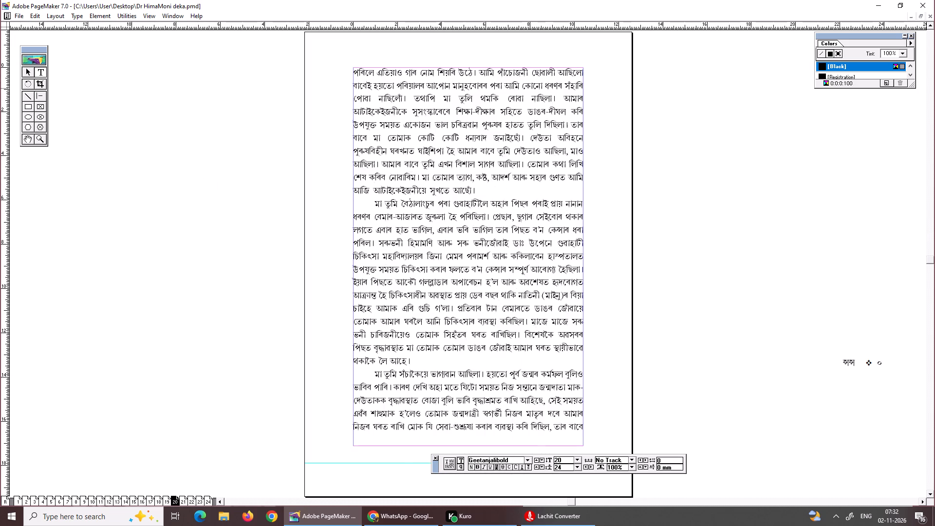
key("Page_Down")
key("Page_Down")
Right-align the two byline lines below the Assamese title and make them italic.
left_click_drag(343, 258, 158, 206)
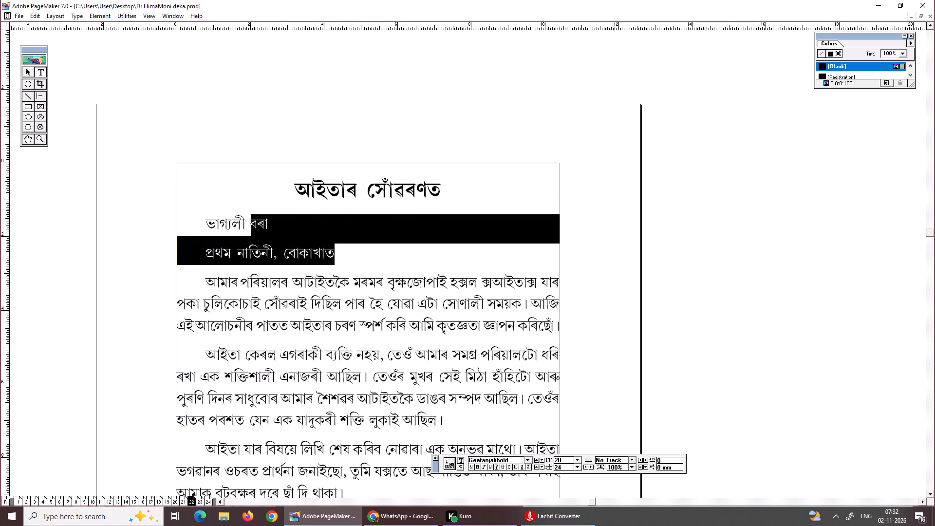
left_click_drag(158, 206, 136, 222)
key("ctrl+shift+r")
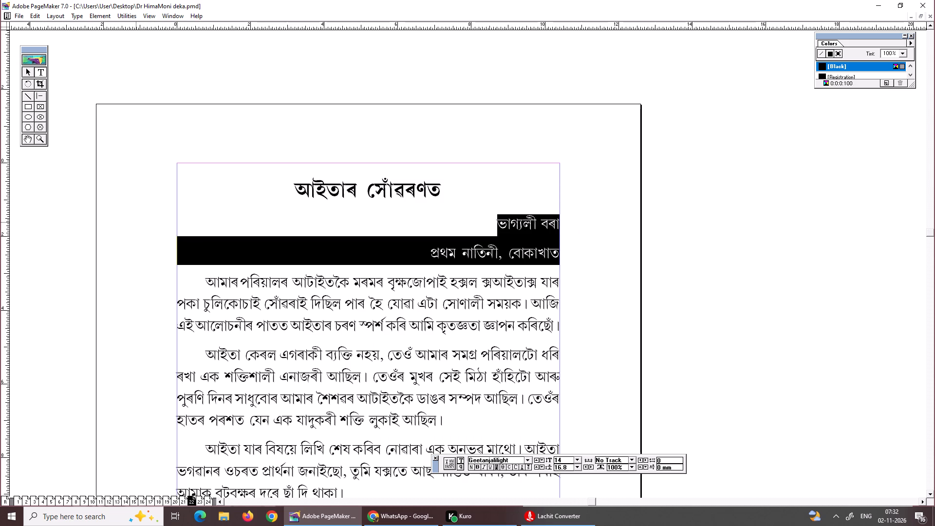
key("ctrl+shift+i")
Set the first-line indent and the space before of the two byline lines to 0 mm.
key("ctrl+m")
key("Tab")
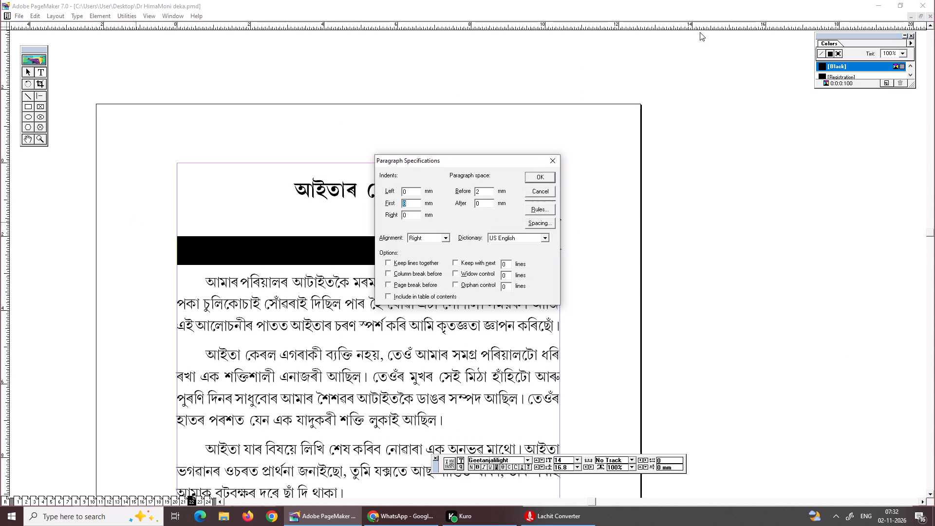
key("0")
key("Tab")
key("Tab")
key("0")
key("Return")
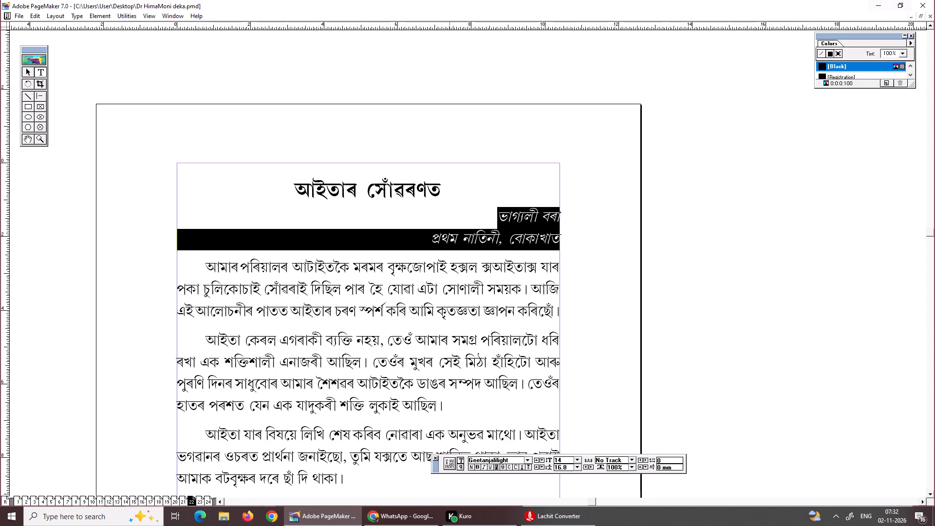
Turn on the WinLipi keyboard and replace the wrong character in the first body line's "হক্সল" with an apostrophe, giving "হ’ল".
left_click(341, 271)
left_click_drag(199, 269, 163, 269)
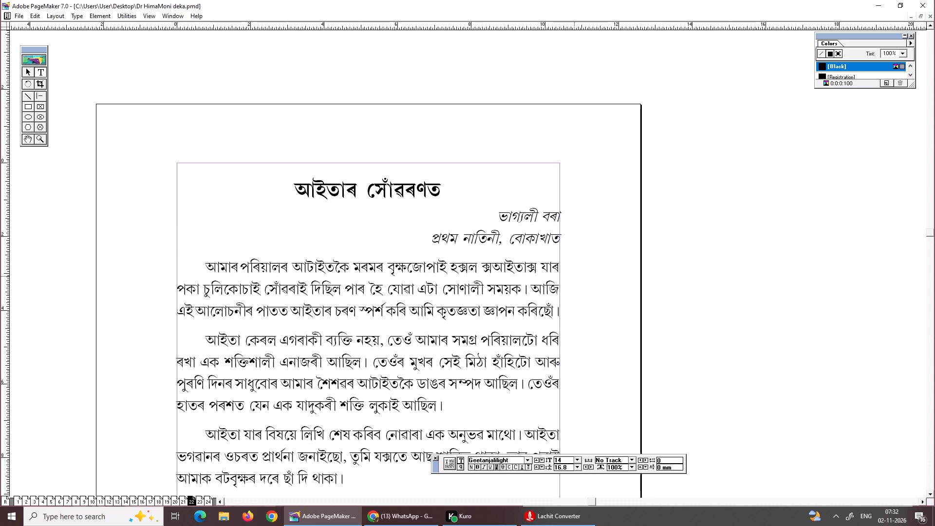
left_click_drag(464, 265, 460, 271)
key("shift+at")
key("BackSpace")
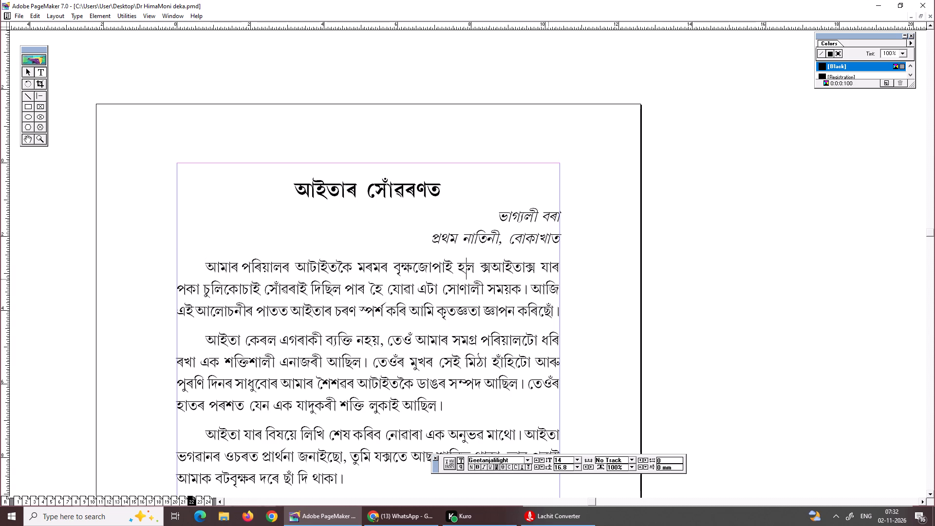
left_click(839, 513)
left_click(859, 473)
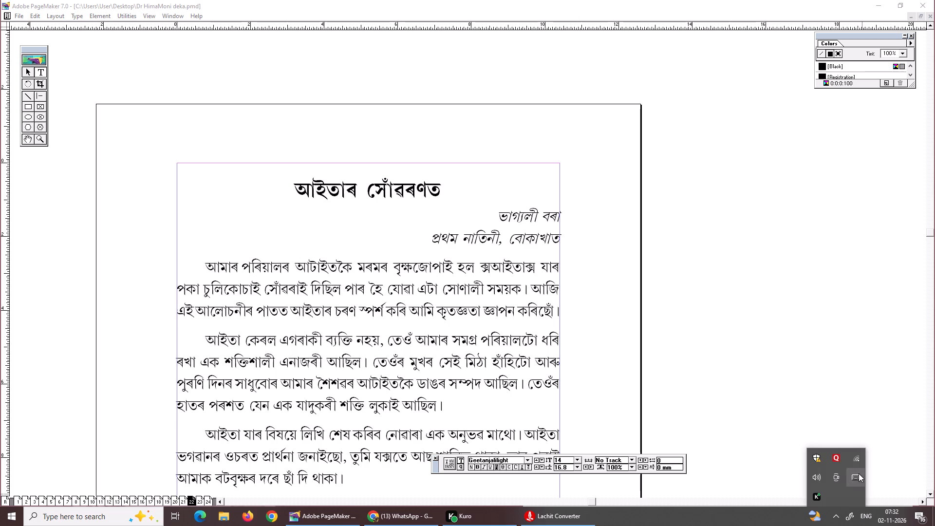
left_click(853, 470)
key("shift+at")
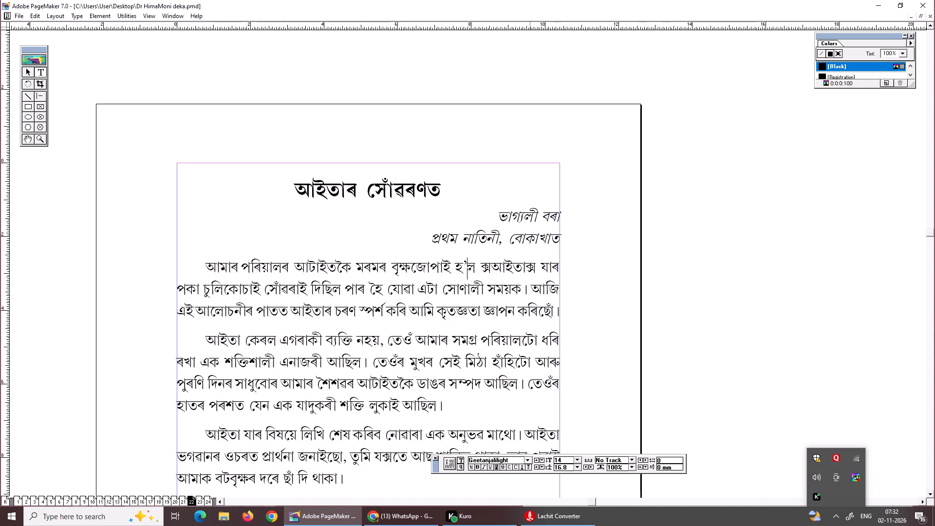
Replace the wrong characters around "আইতা" in the first body line with opening and closing single quotation marks.
left_click_drag(485, 261, 490, 275)
key("shift+asciitilde")
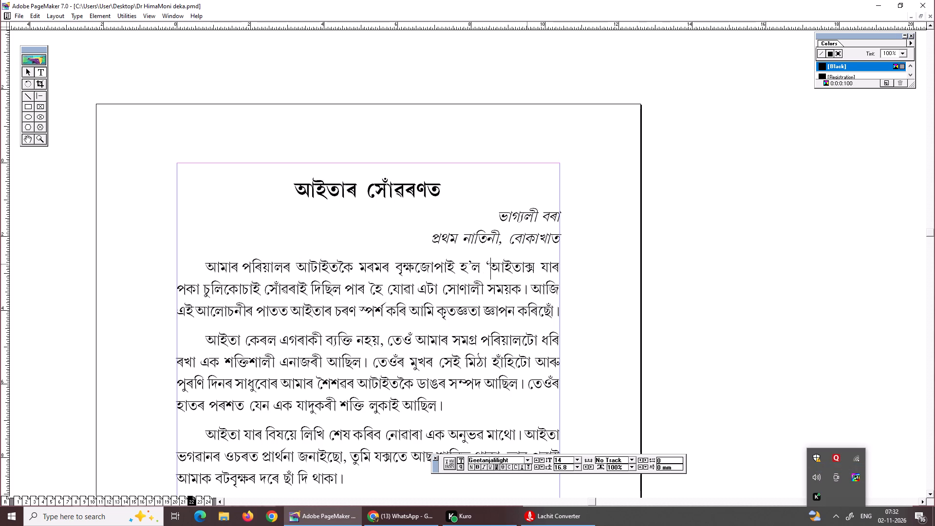
left_click_drag(527, 264, 532, 271, "shift")
key("shift+at")
Save the document.
key("ctrl+s")
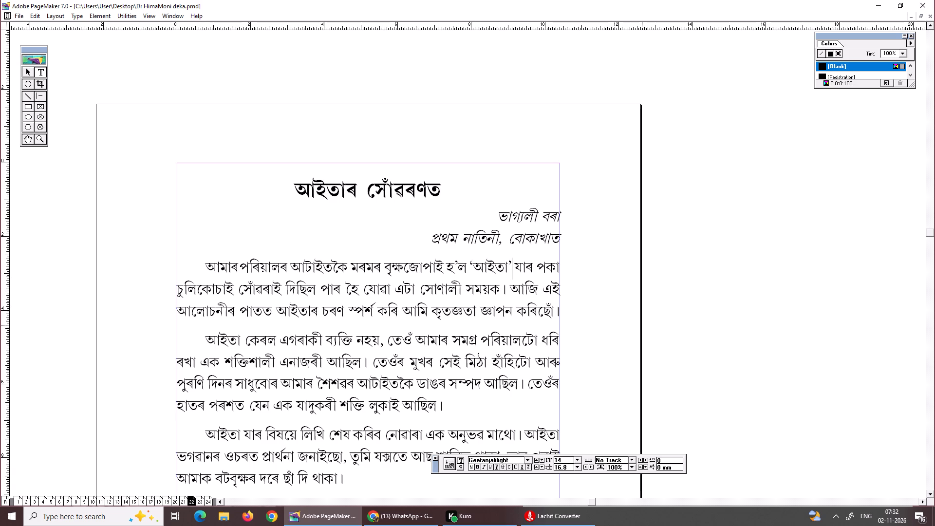
Insert a space after "সোণালী" in the first Assamese body paragraph.
left_click_drag(454, 346, 382, 333)
left_click(464, 301)
key("space")
Replace the wrong character in the third body paragraph's "যক্সতে" with an apostrophe, giving "য’তে".
left_click_drag(427, 346, 446, 227, "alt")
left_click_drag(429, 347, 429, 276, "alt")
left_click_drag(235, 181, 118, 202)
left_click(222, 288)
left_click_drag(211, 247, 197, 247)
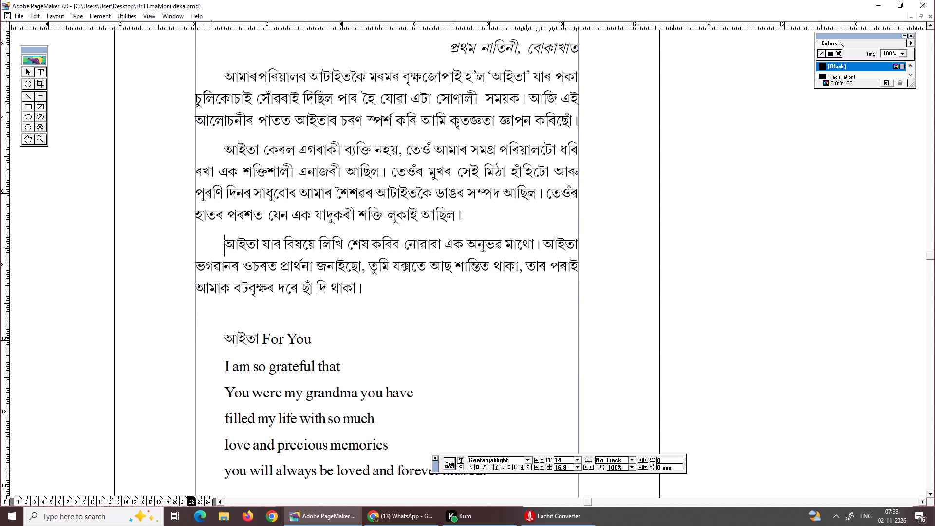
left_click_drag(401, 267, 409, 274)
key("shift+at")
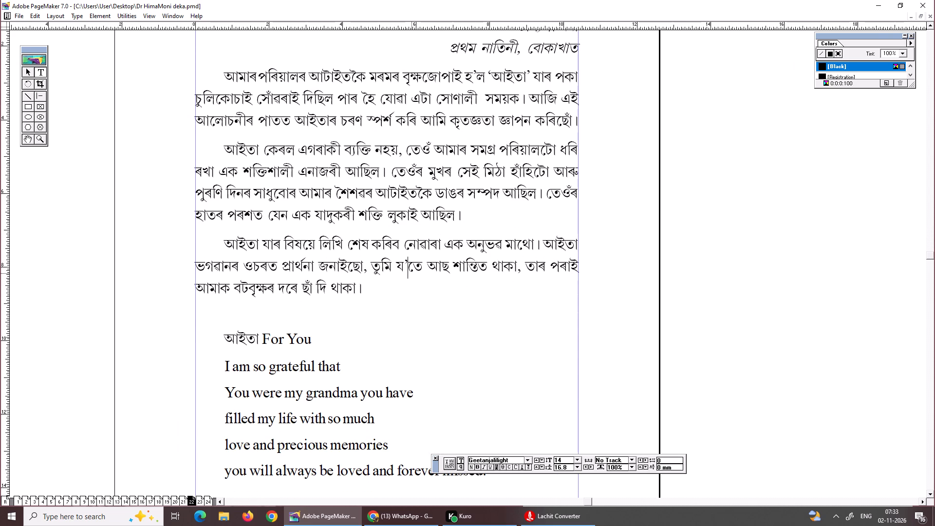
Save the document.
key("ctrl+s")
Set the left indent to 0 mm and the space before to 2 mm for all lines of the "আইতা For You" poem.
left_click_drag(379, 309, 386, 209, "alt")
left_click_drag(268, 351, 272, 351, "alt")
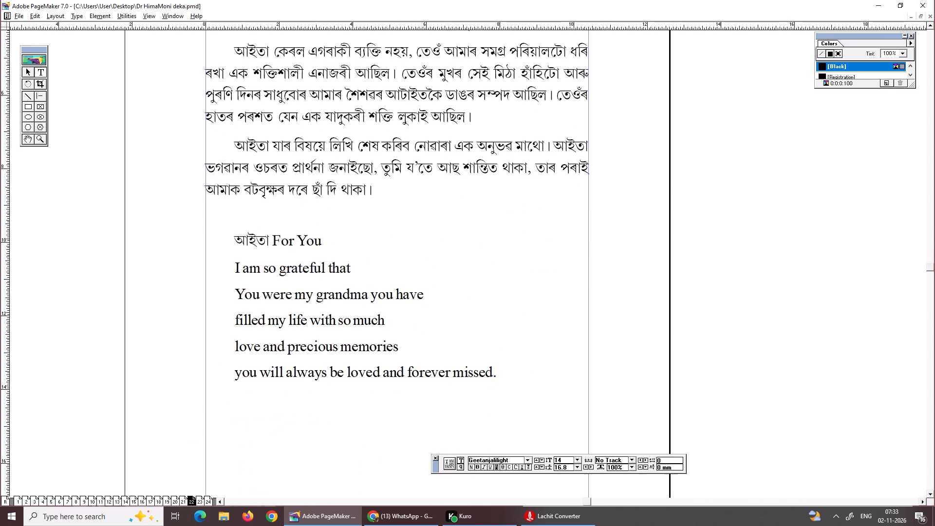
left_click_drag(272, 351, 294, 311, "alt")
left_click_drag(247, 210, 608, 376)
key("ctrl+comma")
key("ctrl+m")
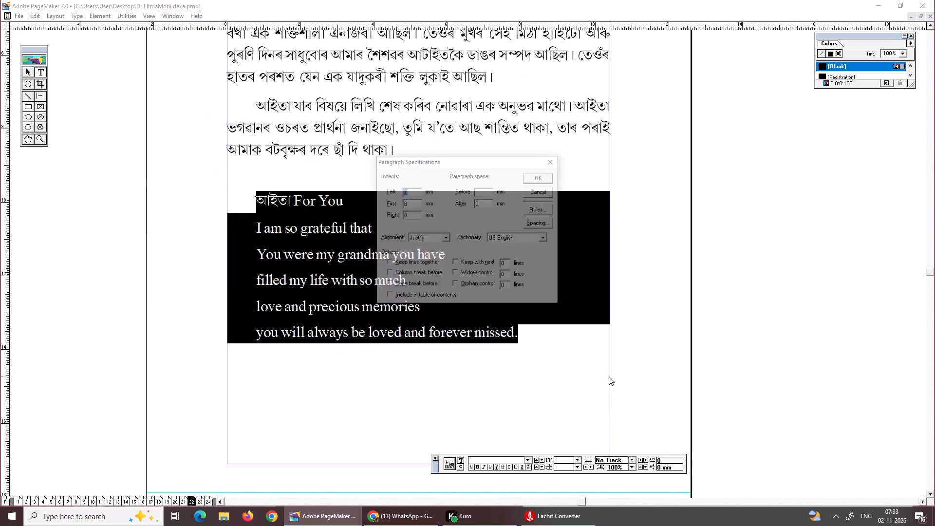
type("``")
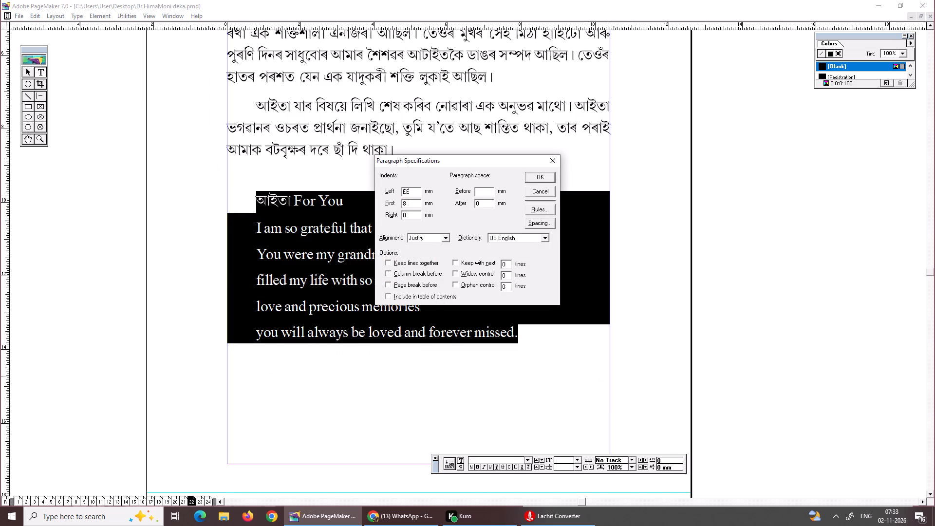
key("F11")
key("BackSpace")
key("BackSpace")
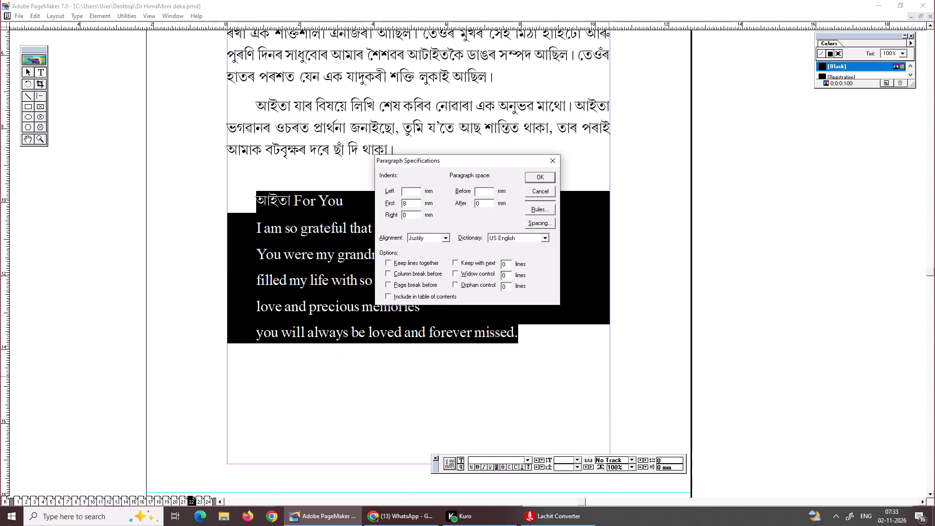
key("0")
key("Tab")
key("Tab")
key("Tab")
key("2")
key("Return")
Open the paragraph specifications of the selected "আইতা For You" poem again at the space-before value.
key("ctrl+m")
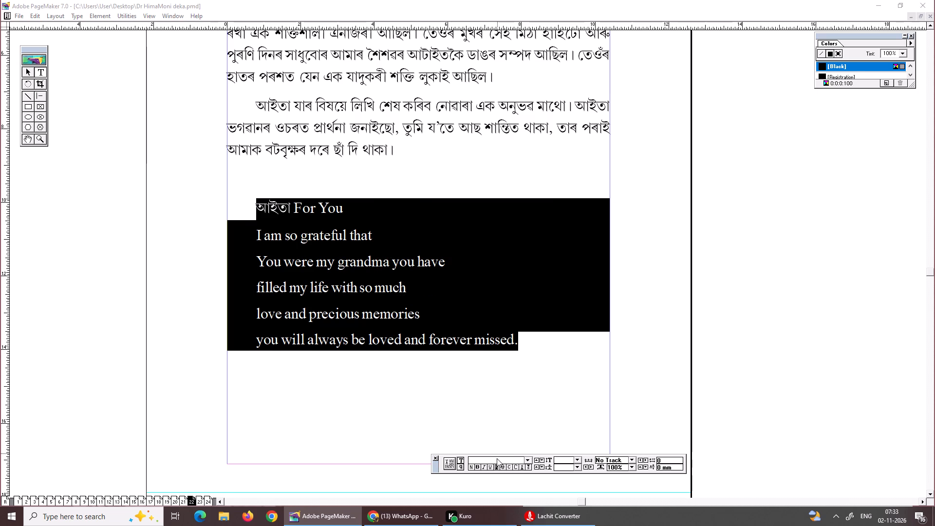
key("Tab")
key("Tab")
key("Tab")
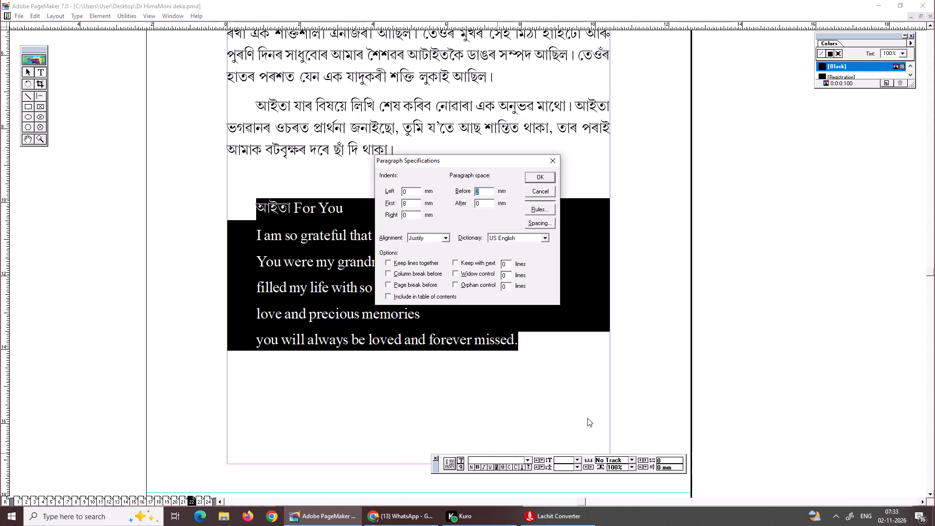
Set the space before to 4 mm for the five poem lines below the "আইতা For You" title.
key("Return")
left_click(341, 213)
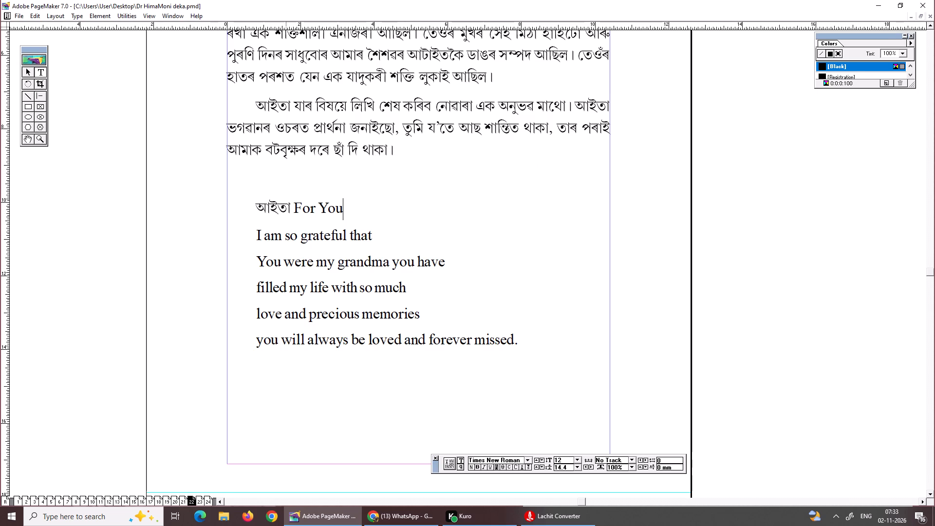
left_click_drag(242, 241, 543, 339)
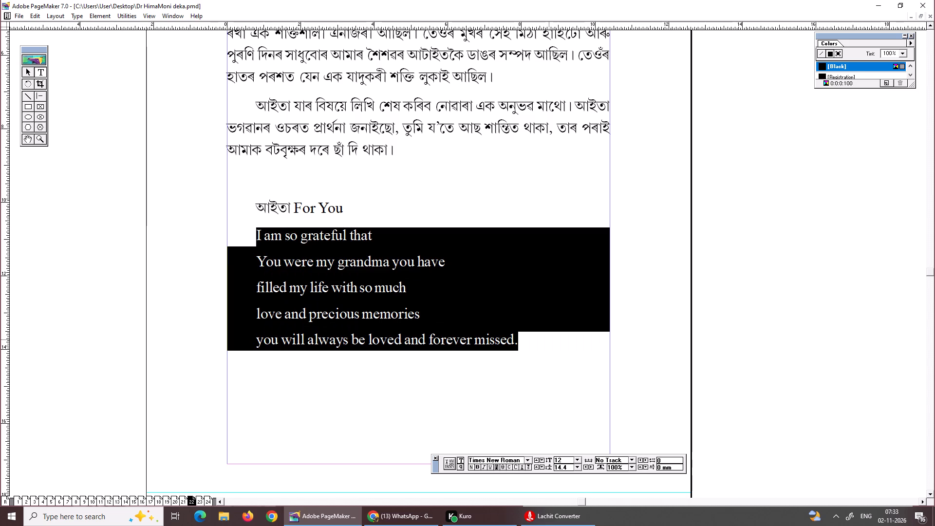
key("ctrl+m")
key("Tab")
key("Tab")
key("Tab")
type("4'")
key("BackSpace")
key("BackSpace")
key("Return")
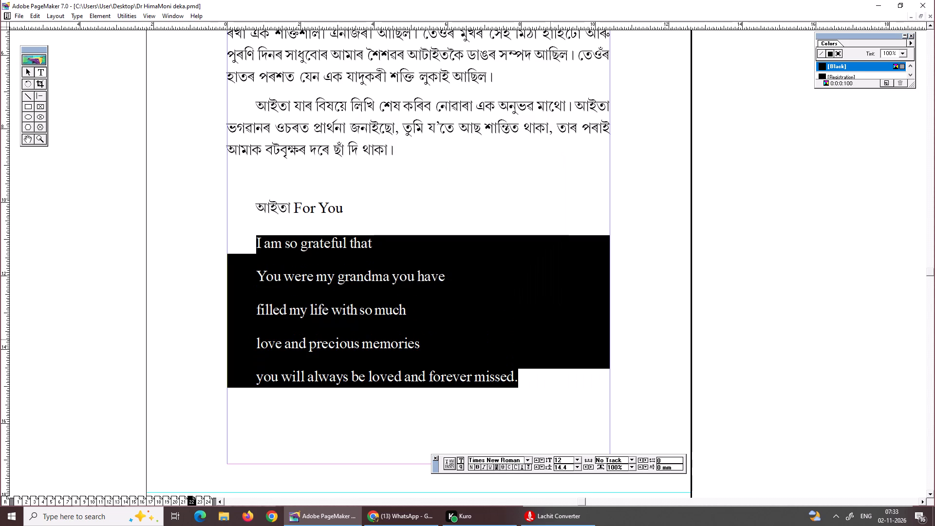
left_click(442, 366)
left_click(405, 307)
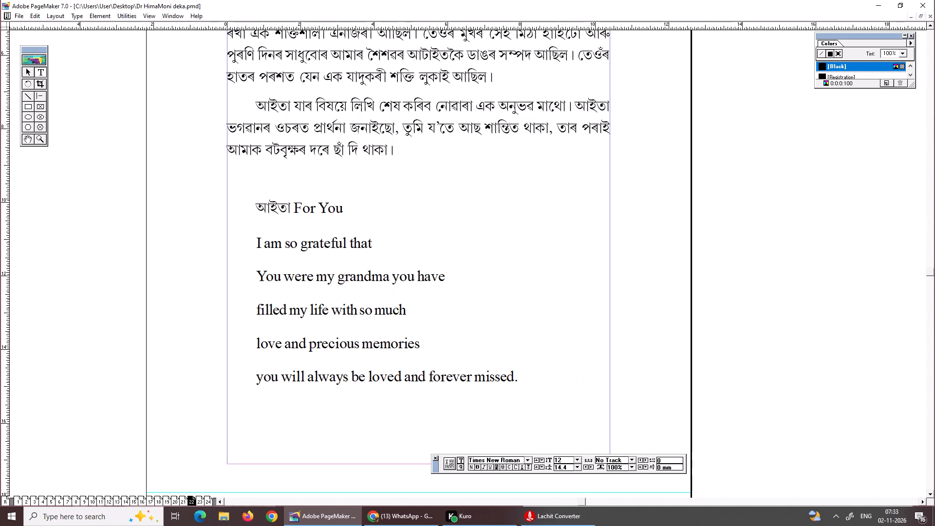
Save the document with the poem's new line spacing.
key("ctrl+s")
key("ctrl+s")
left_click(476, 346)
key("ctrl+0")
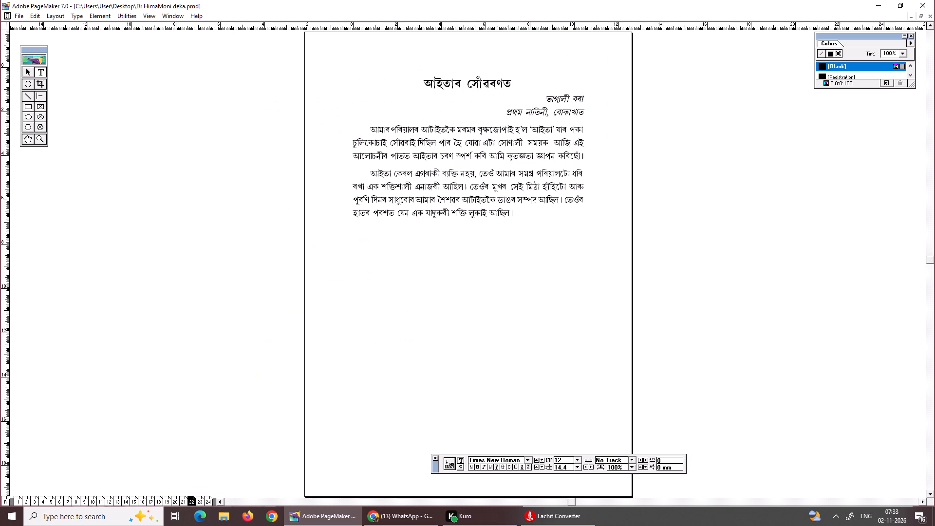
key("ctrl+s")
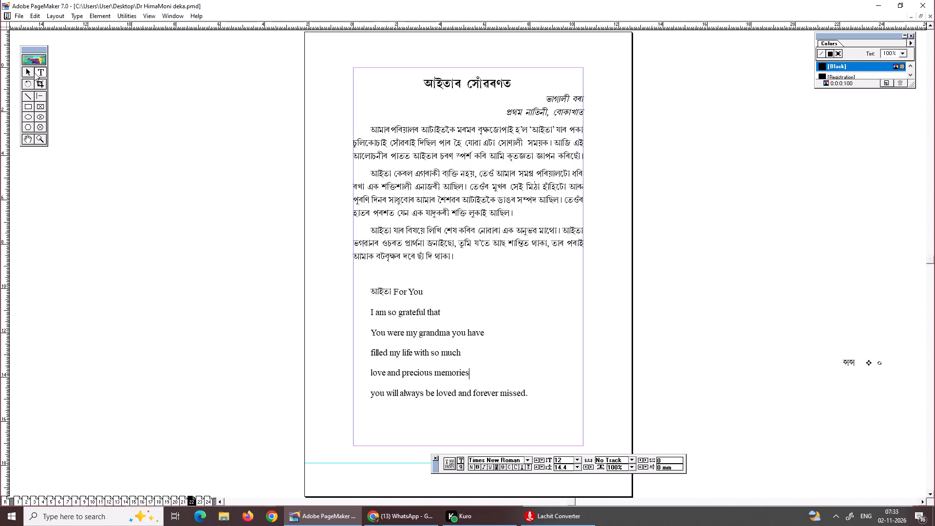
Move the whole "আইতাৰ সোঁৱৰণত" text block down about 8 mm on page 22, keeping it aligned with the side margins.
left_click(28, 76)
left_click_drag(479, 232, 482, 250)
left_click(482, 250)
left_click(476, 250)
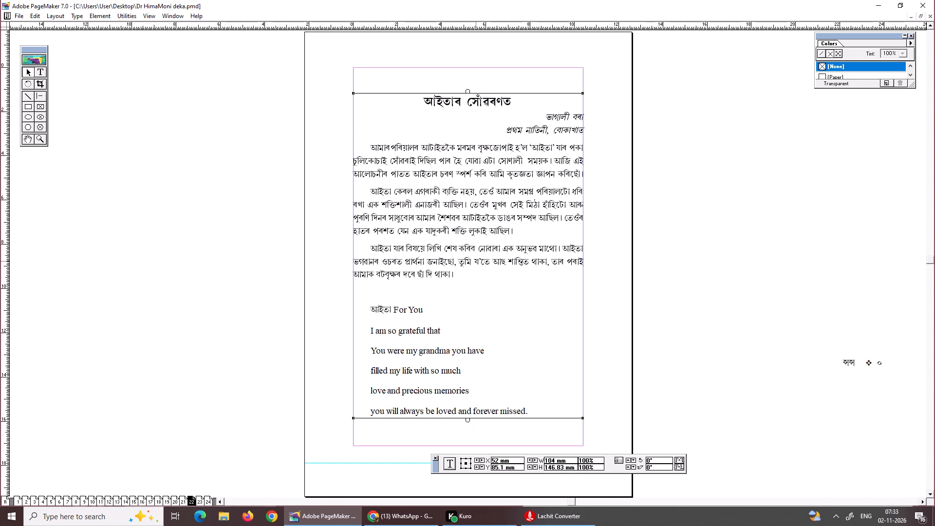
Look through the pages on either side of page 22, ending on page 23.
key("Page_Down")
key("Page_Up")
key("Page_Up")
key("Page_Down")
key("Page_Down")
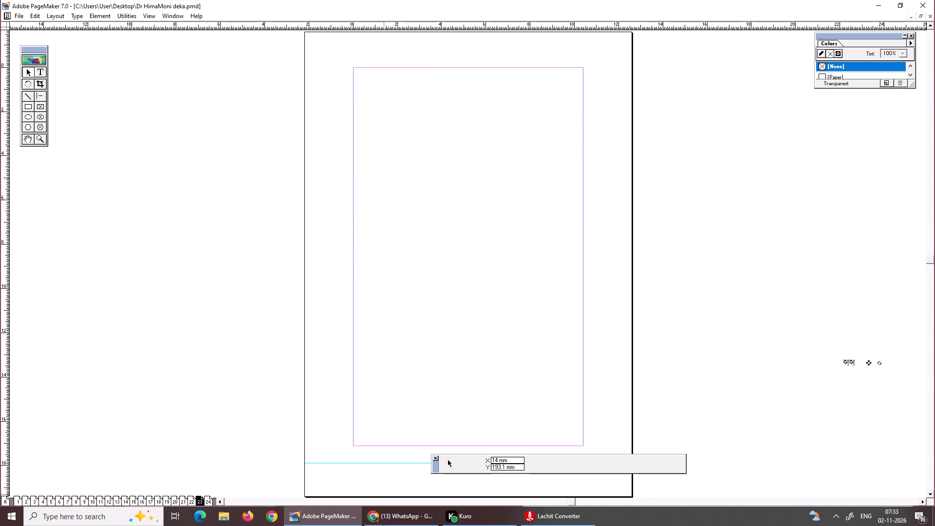
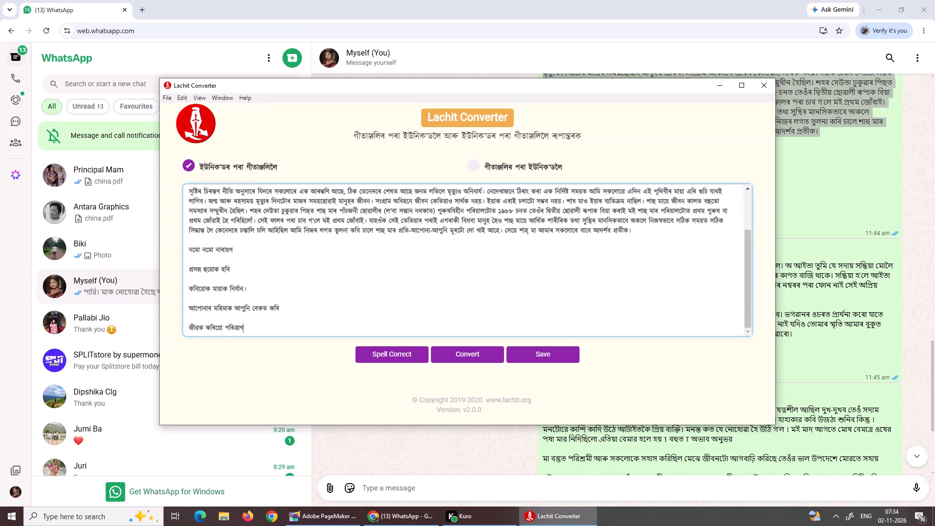
Convert the Assamese article and its closing verse lines in Lachit Converter from Unicode to Gitanjali encoding.
left_click(453, 345)
left_click(454, 349)
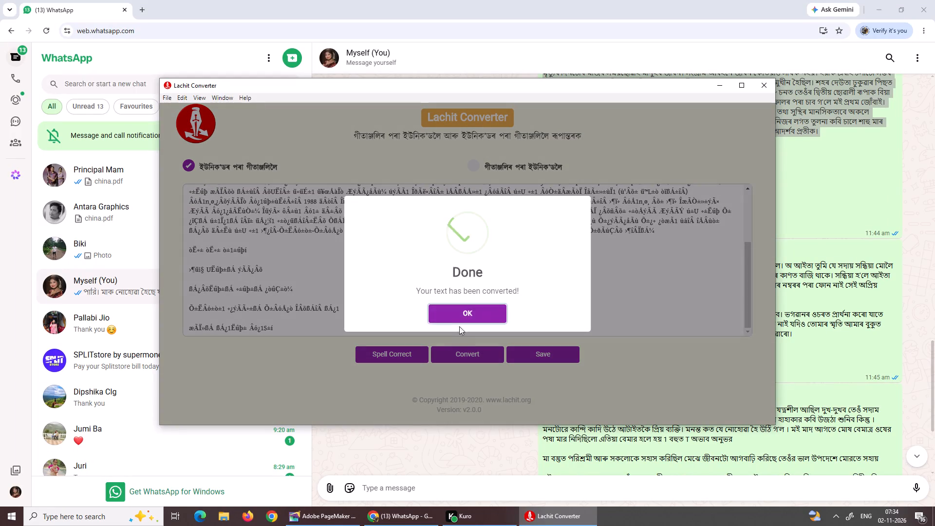
left_click_drag(460, 318, 445, 276)
left_click(454, 309)
left_click(439, 276)
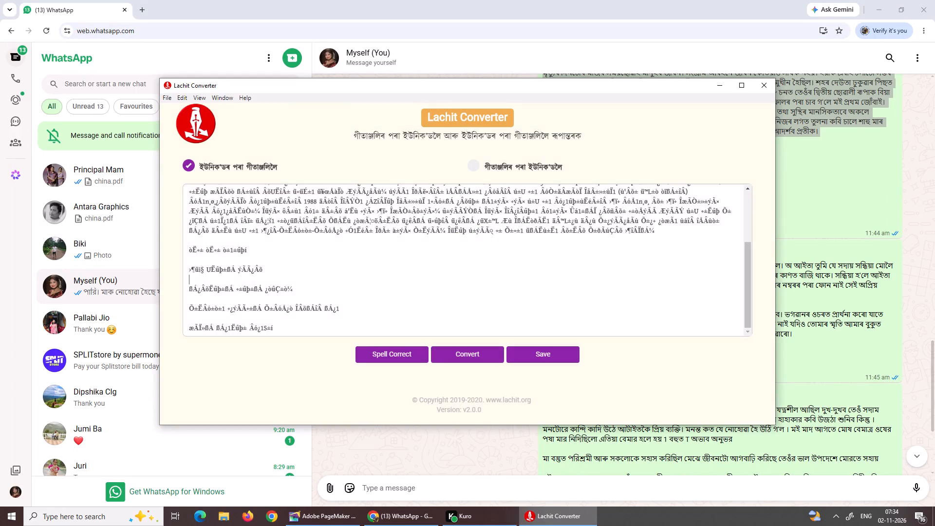
Copy the entire converted Gitanjali text, including the closing verse lines.
key("ctrl+a")
key("ctrl+c")
key("ctrl+c")
key("ctrl+c")
key("ctrl+c")
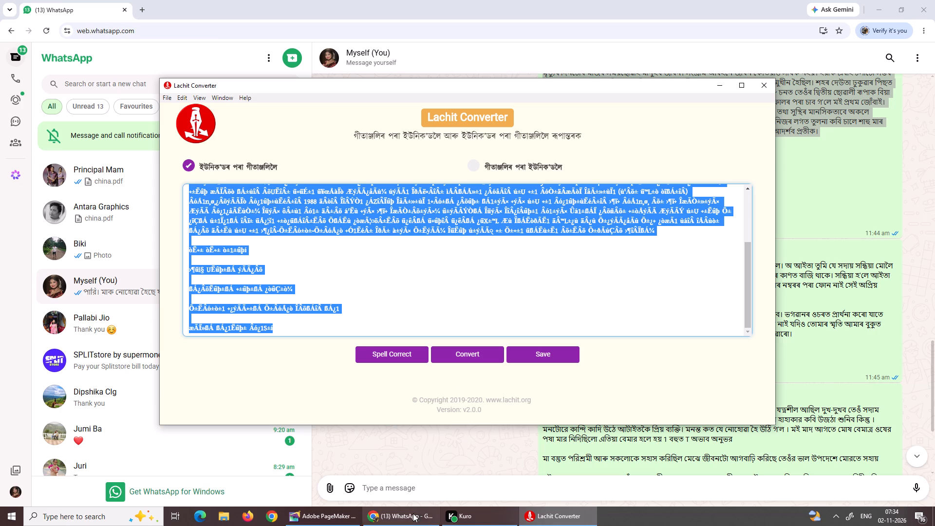
key("ctrl+c")
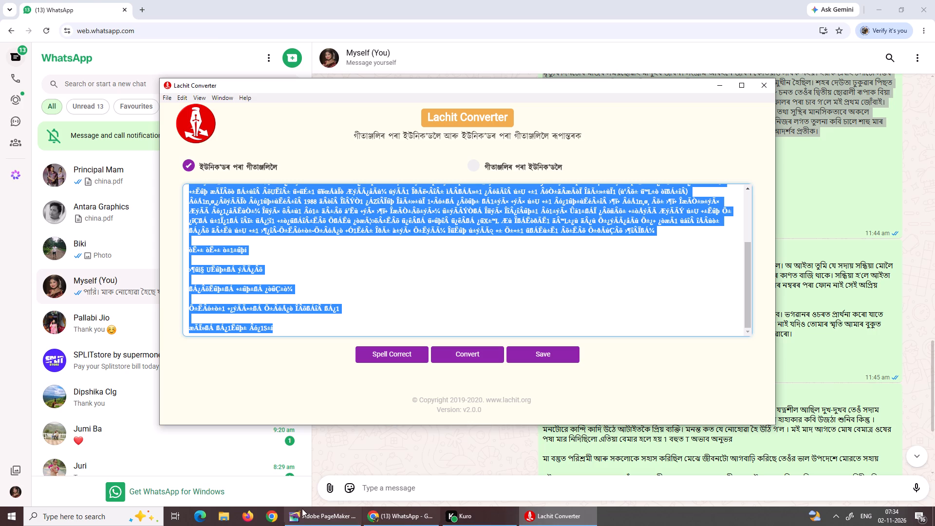
left_click(304, 511)
key("Page_Up")
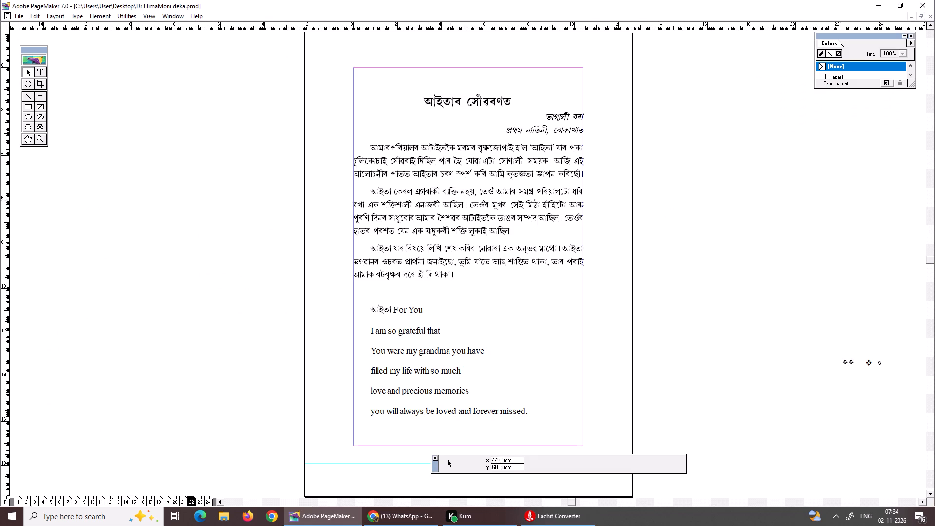
Paste the copied tribute text onto blank page 23 at the top of the margin area.
left_click(49, 73)
left_click(39, 77)
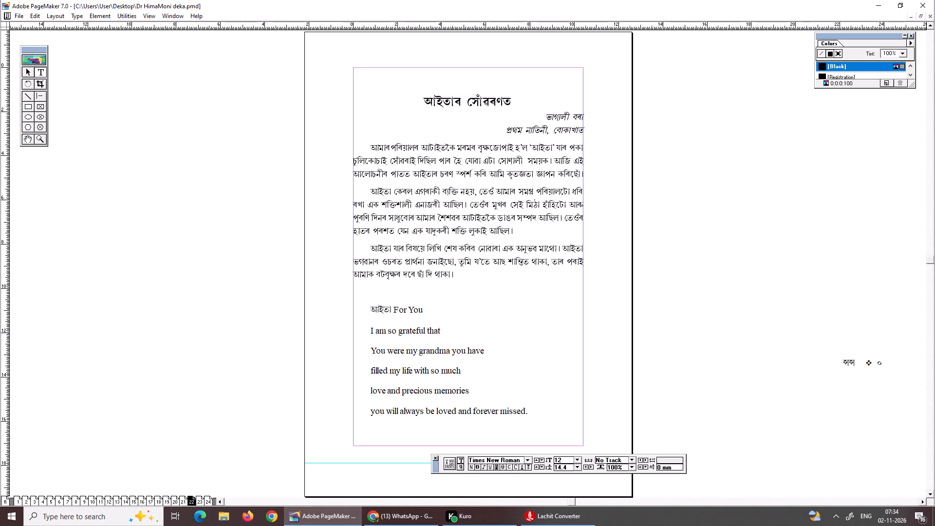
key("Page_Down")
left_click(377, 85)
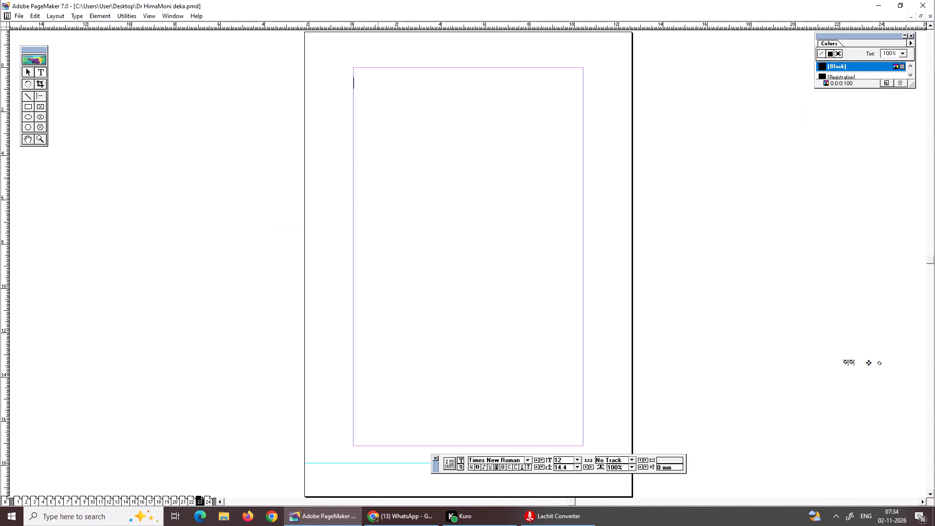
key("ctrl+v")
Set all the pasted text on page 23 to the Geetanjalilight font at 14 points.
key("ctrl+a")
key("ctrl+t")
key("ctrl+g")
key("ctrl+g")
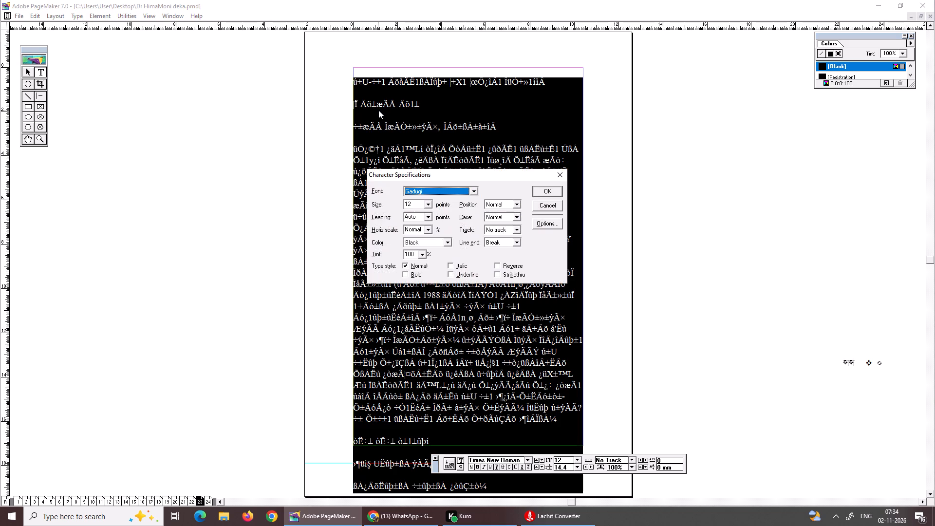
key("ctrl+g")
key("ctrl+g")
key("ctrl+g")
key("ctrl+g")
key("ctrl+g")
key("ctrl+g")
key("ctrl+g")
key("ctrl+g")
key("ctrl+g")
key("ctrl+g")
key("ctrl+g")
key("ctrl+g")
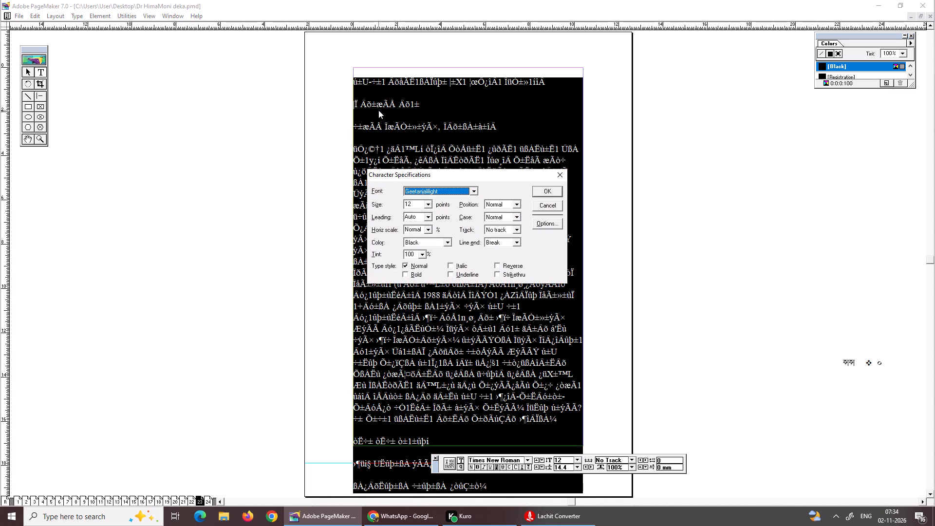
key("ctrl+shift+period")
key("ctrl+shift+period")
key("ctrl+shift+period")
key("Return")
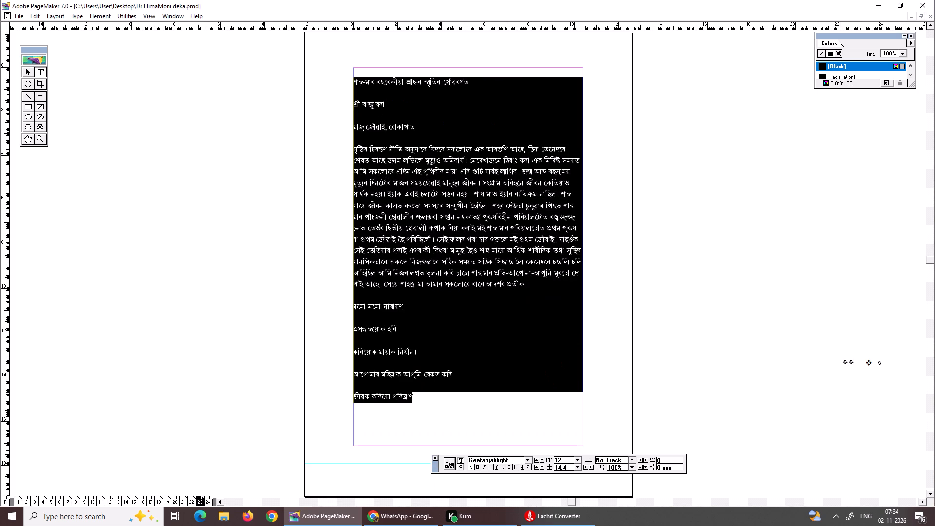
key("ctrl+shift+period")
key("ctrl+shift+period")
Give all the pasted paragraphs a first-line indent of 8 mm and a space before of 2 mm.
key("ctrl+m")
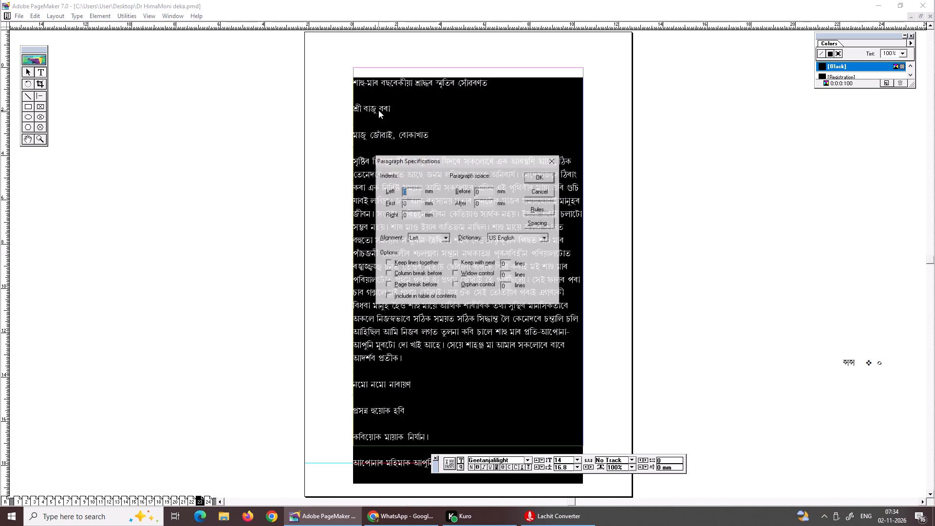
key("Tab")
key("8")
key("Tab")
key("Tab")
key("2")
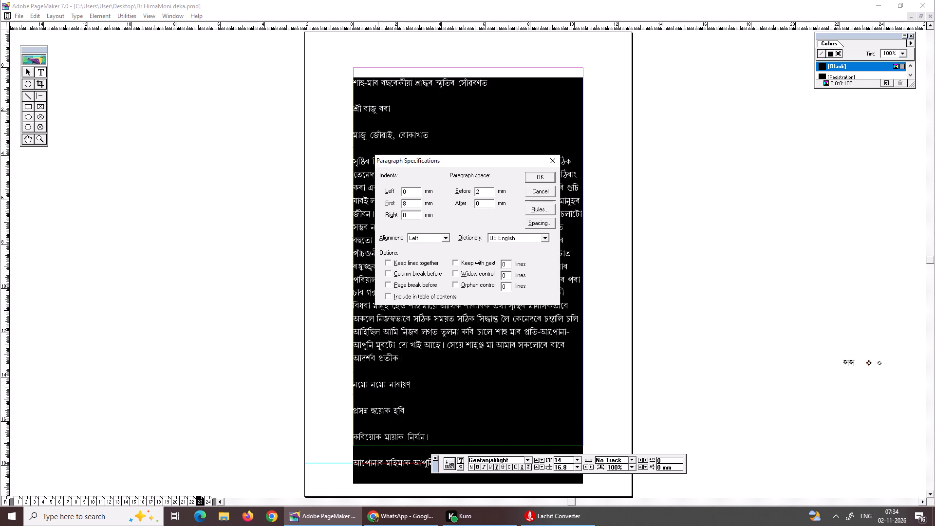
key("Return")
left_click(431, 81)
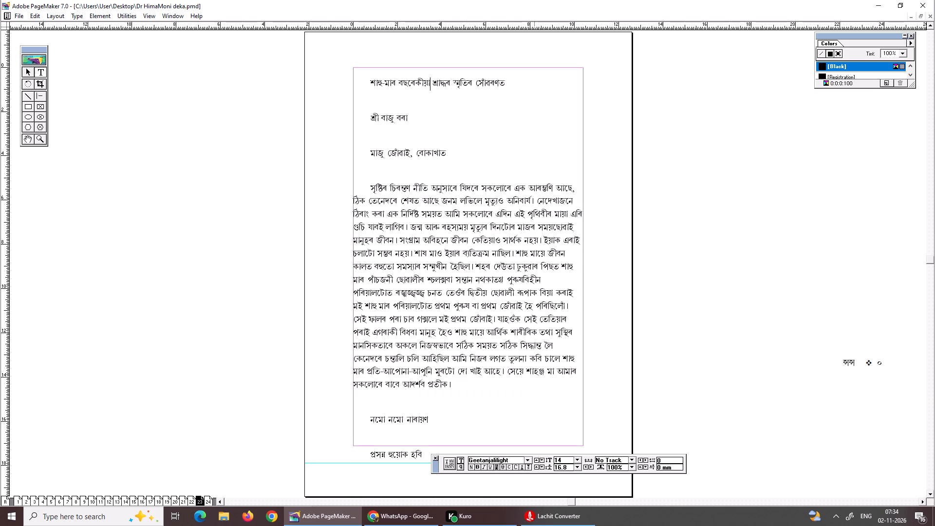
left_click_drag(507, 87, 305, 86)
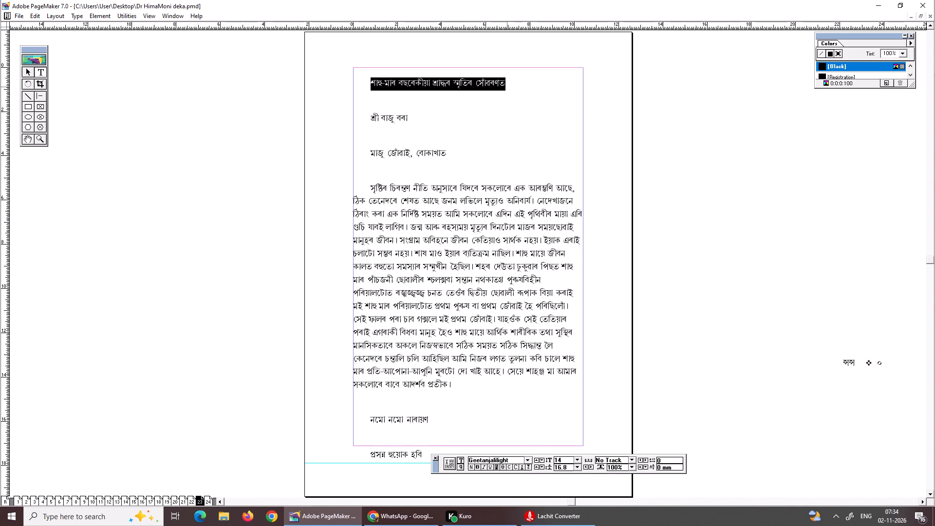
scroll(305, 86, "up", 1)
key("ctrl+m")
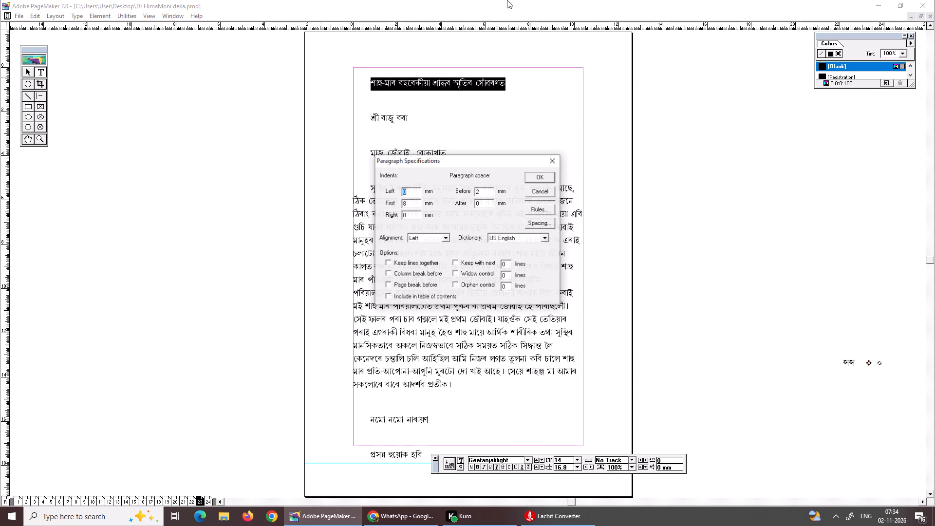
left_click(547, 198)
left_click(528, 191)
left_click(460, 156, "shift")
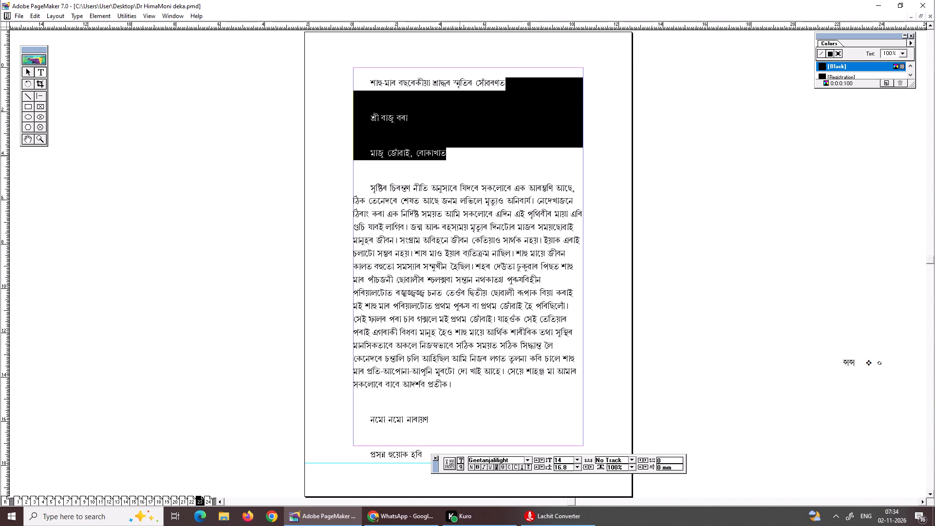
Set the first-line indent and space before to 0 mm for the title and two byline lines, and centre them.
left_click(373, 89)
left_click_drag(373, 83, 512, 152)
key("ctrl+m")
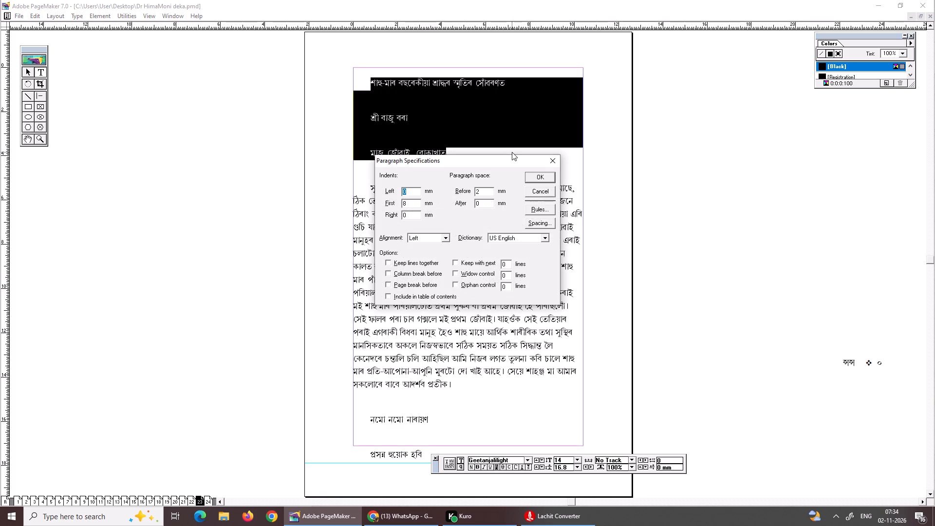
key("Tab")
key("0")
key("Tab")
key("Tab")
key("2")
key("BackSpace")
key("0")
key("Return")
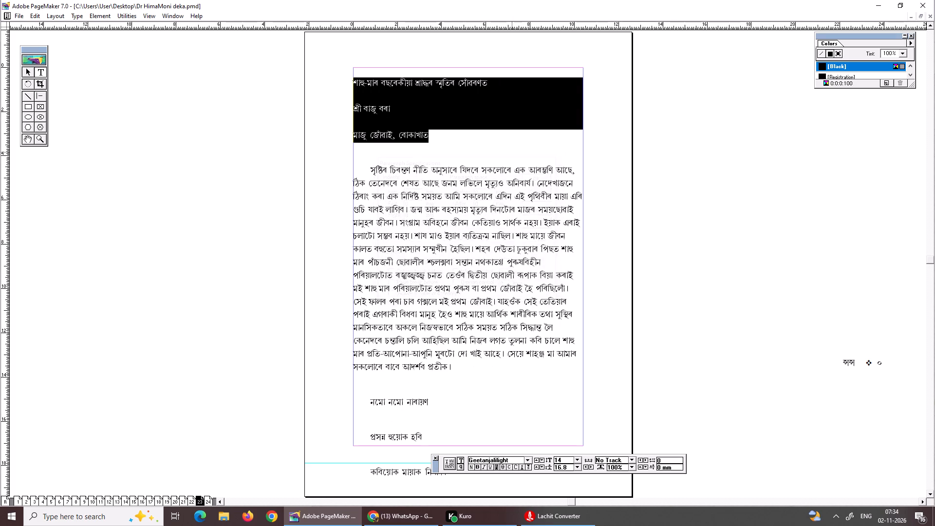
key("ctrl+shift+c")
Format the title "শাহু-মাৰ বছৰেকীয়া শ্ৰাদ্ধৰ স্মৃতিৰ সোঁৱৰণত" in Geetanjalibold at 20 points.
left_click_drag(432, 108, 533, 148)
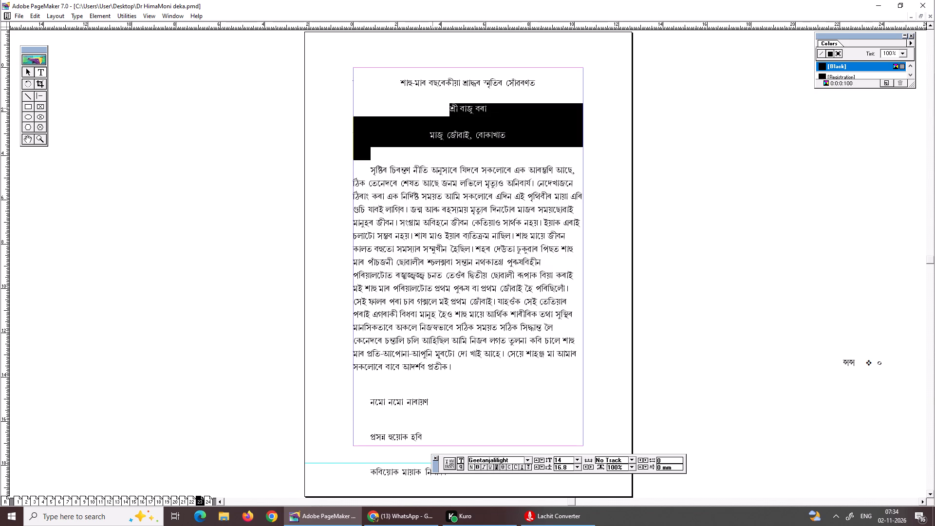
left_click_drag(533, 148, 535, 149)
left_click_drag(543, 80, 310, 65)
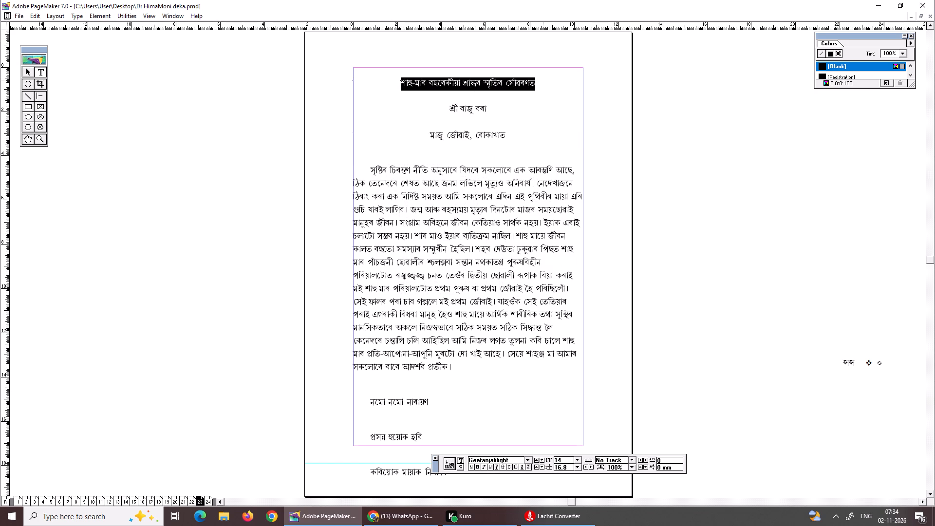
key("ctrl+shift+period")
key("ctrl+shift+period")
key("ctrl+shift+period")
key("ctrl+shift+period")
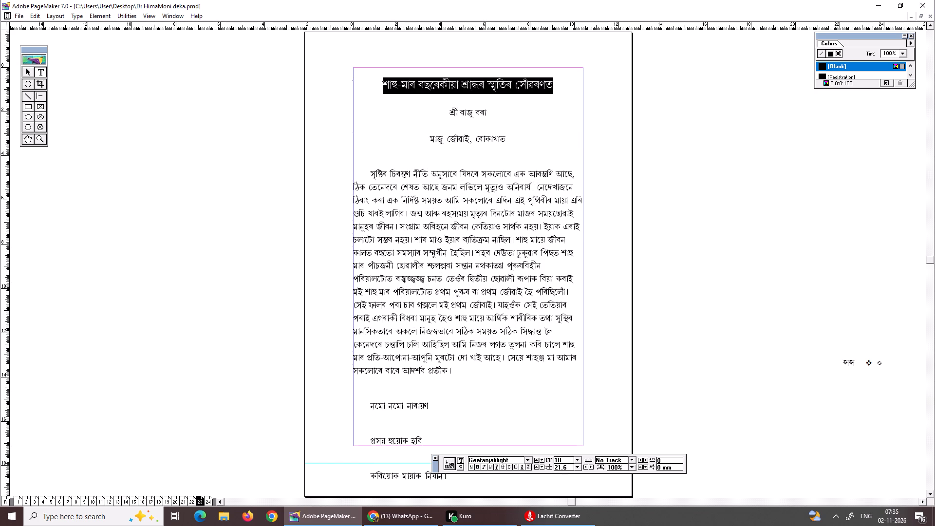
key("ctrl+shift+period")
key("ctrl+shift+period")
key("ctrl+t")
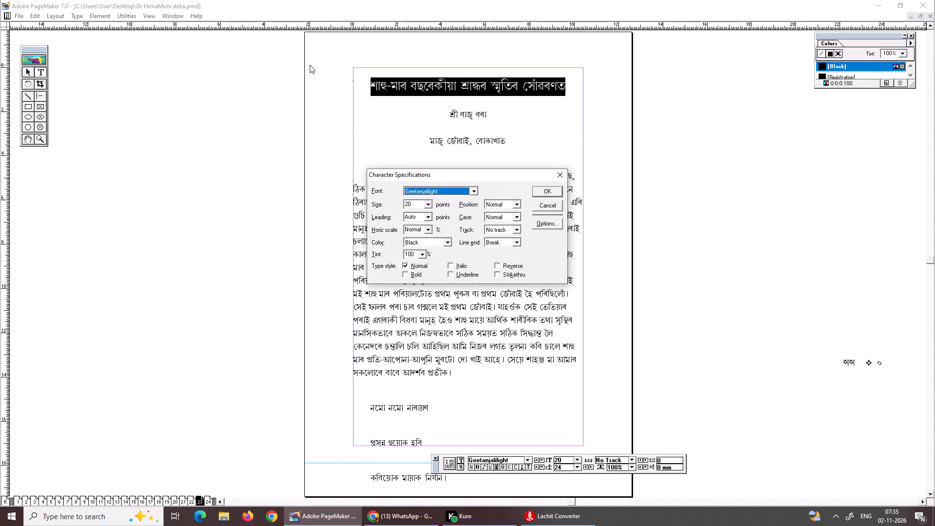
key("ctrl+Up")
key("ctrl+Up")
key("ctrl+Return")
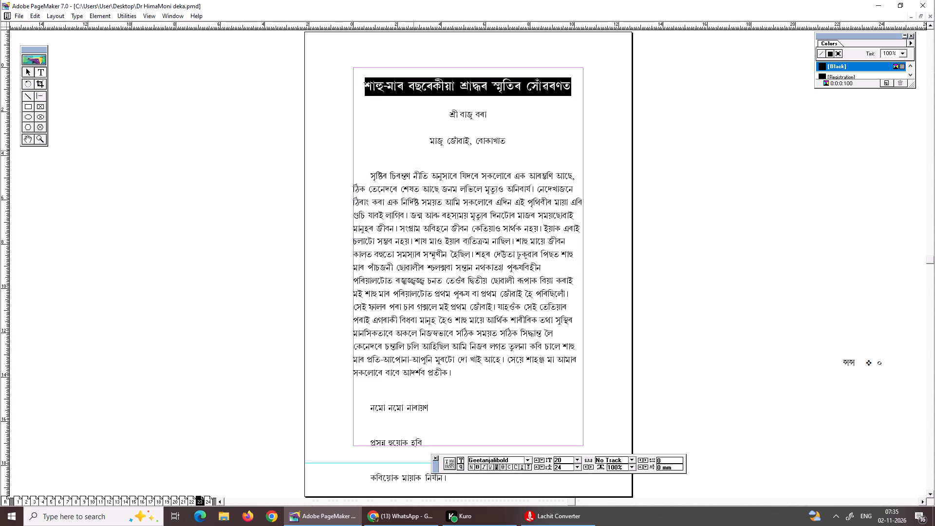
Right-align and italicise the two byline lines, removing the blank lines between them and below the title.
left_click(426, 137)
key("BackSpace")
left_click_drag(443, 105, 508, 125)
key("ctrl+shift+r")
key("ctrl+shift+i")
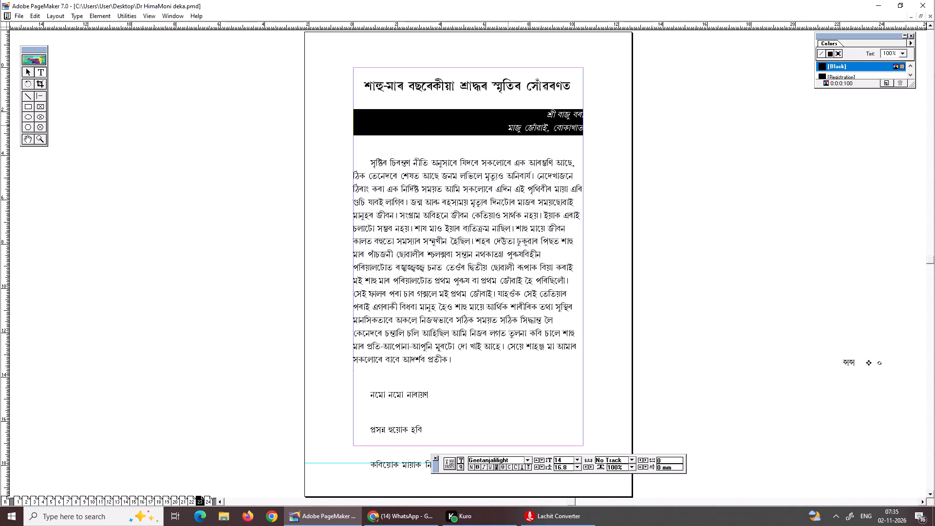
left_click(526, 102)
left_click(540, 117)
key("BackSpace")
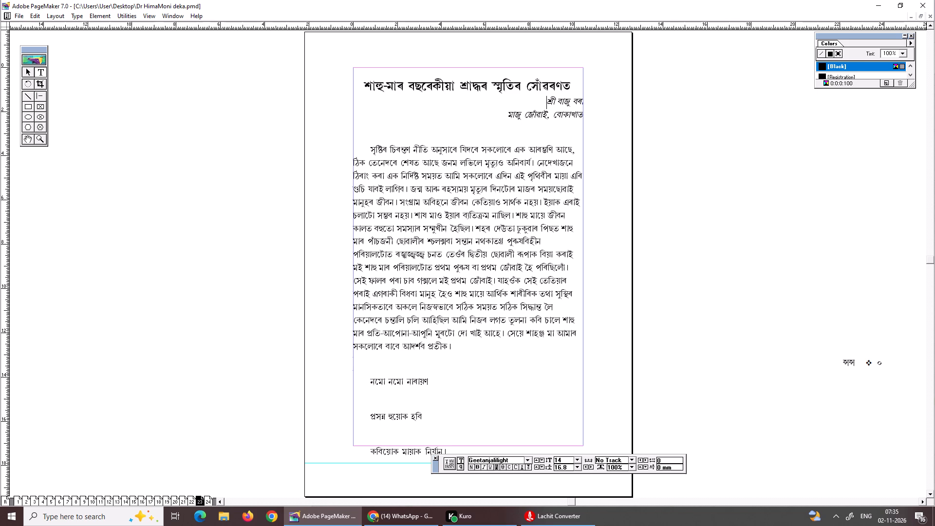
Justify the text from the body paragraph starting "সৃষ্টিৰ" through the closing verse lines.
left_click(540, 94)
key("ctrl+2")
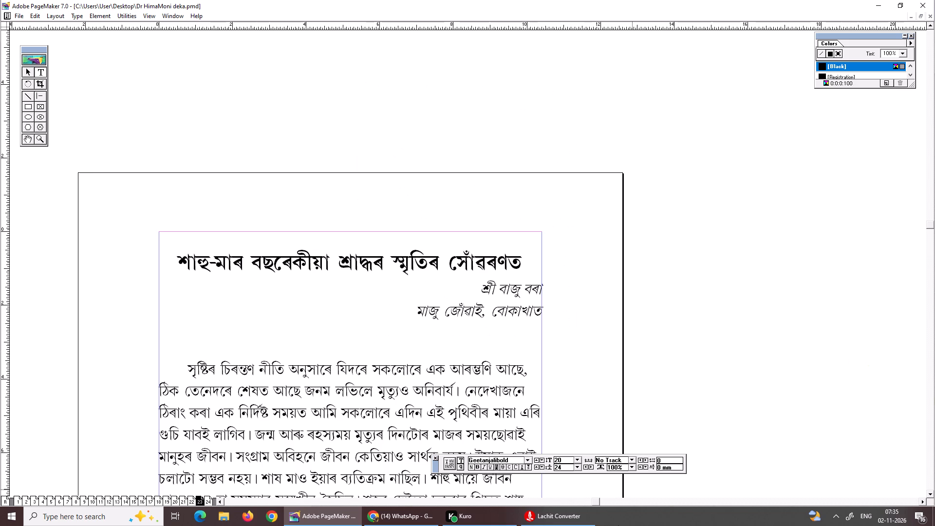
left_click_drag(366, 319, 483, 239, "alt")
left_click(400, 300)
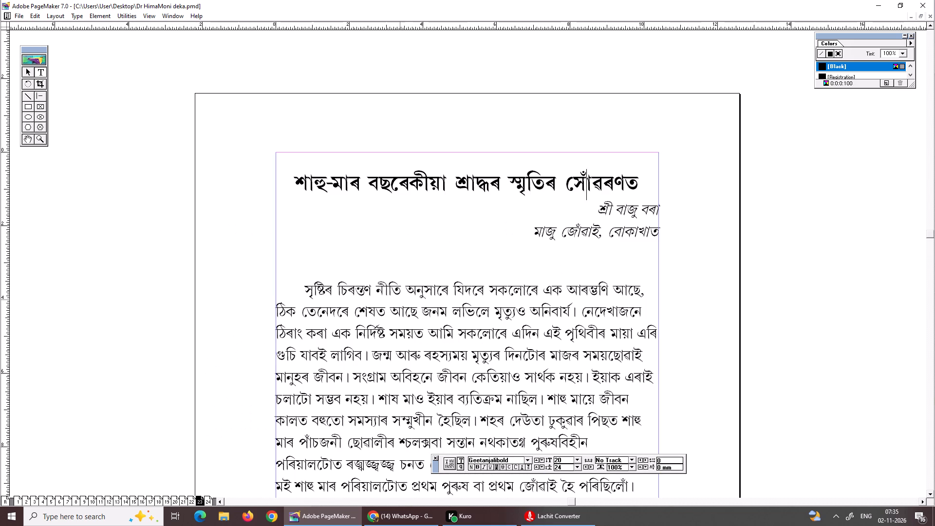
left_click_drag(303, 289, 393, 415)
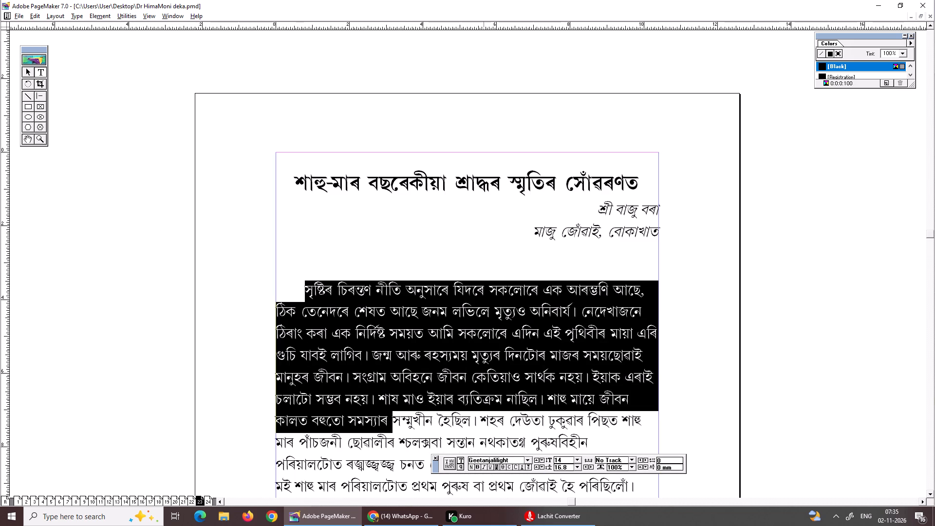
left_click_drag(499, 259, 496, 115, "alt")
left_click_drag(463, 261, 469, 163, "alt")
left_click_drag(463, 214, 458, 89, "alt")
left_click_drag(471, 230, 482, 161, "alt")
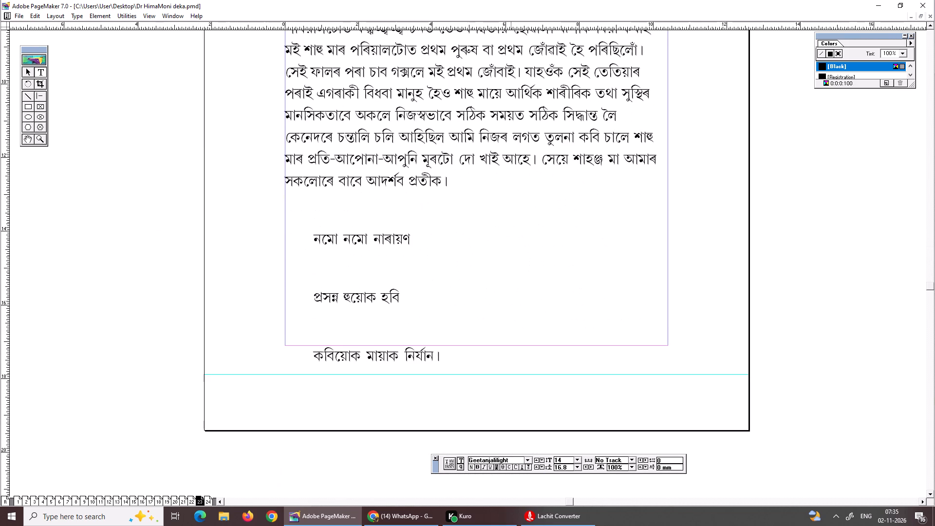
left_click(471, 359, "shift")
key("ctrl+shift+j")
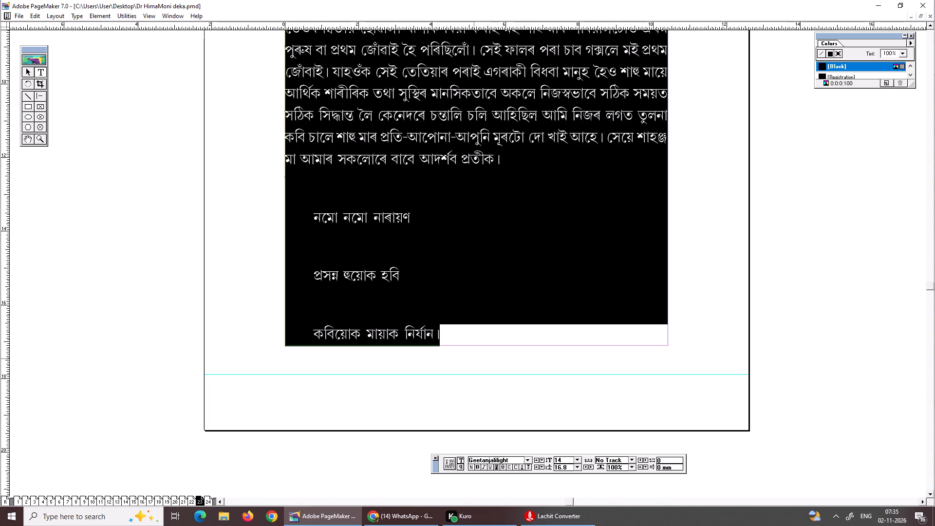
left_click(529, 388, "shift")
key("ctrl+shift+j")
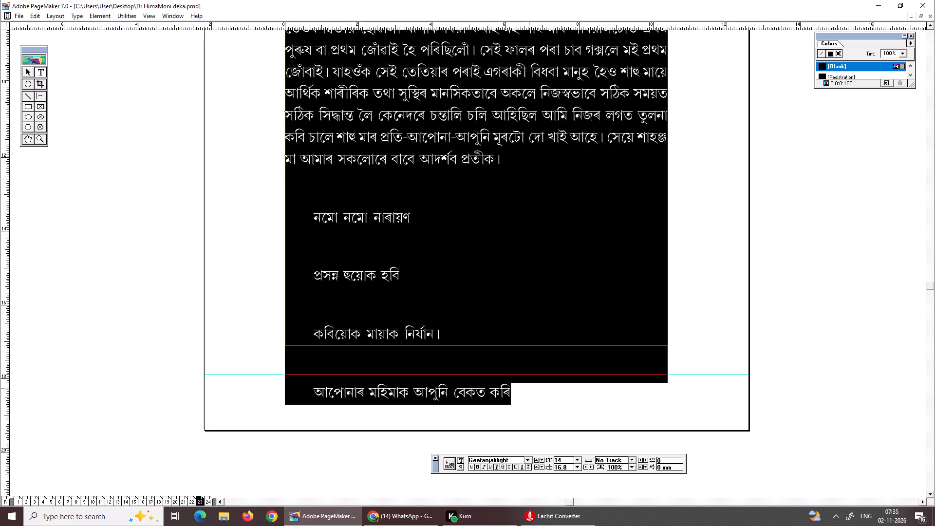
Delete the blank lines between the five closing verse lines, from "নমো নমো নাৰায়ণ" to "জীৱক কৰিয়ো পৰিত্ৰাণ".
left_click(336, 244)
key("BackSpace")
left_click(347, 261)
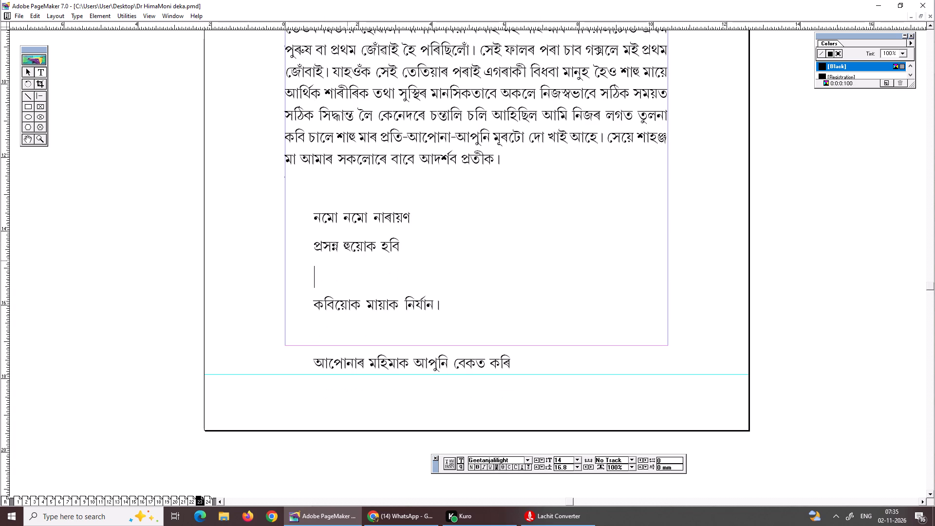
key("BackSpace")
left_click(346, 286)
key("BackSpace")
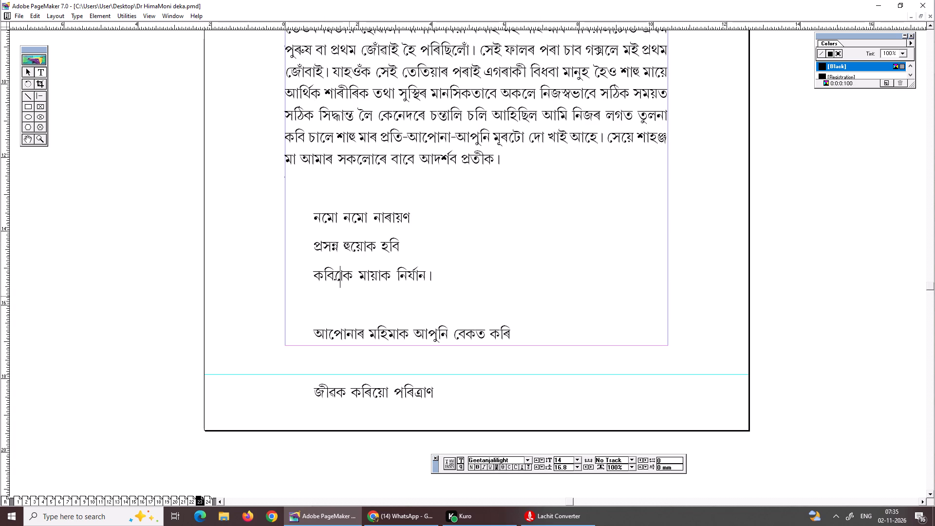
key("ctrl+z")
left_click(352, 304)
key("BackSpace")
left_click(336, 332)
key("BackSpace")
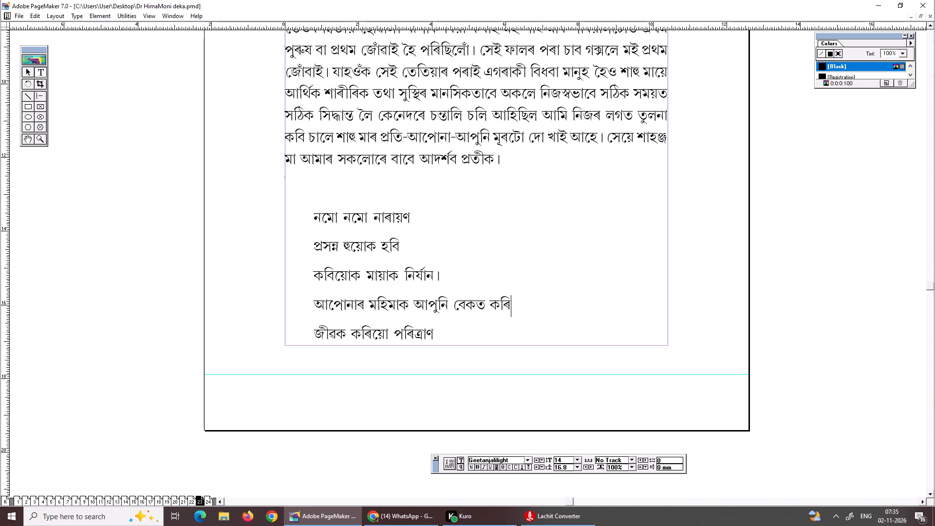
Italicise and justify the five closing verse lines starting with "নমো নমো নাৰায়ণ".
left_click_drag(304, 206, 537, 380)
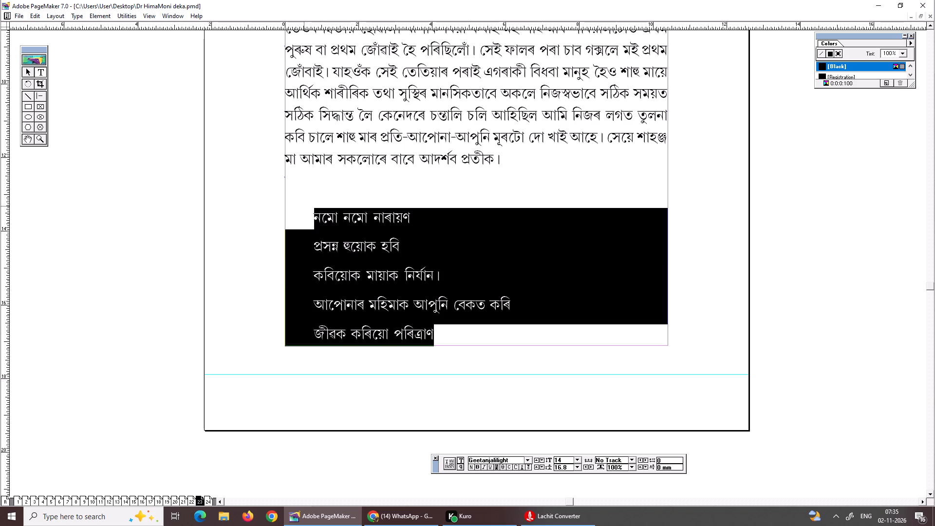
key("ctrl+shift+i")
key("ctrl+shift+j")
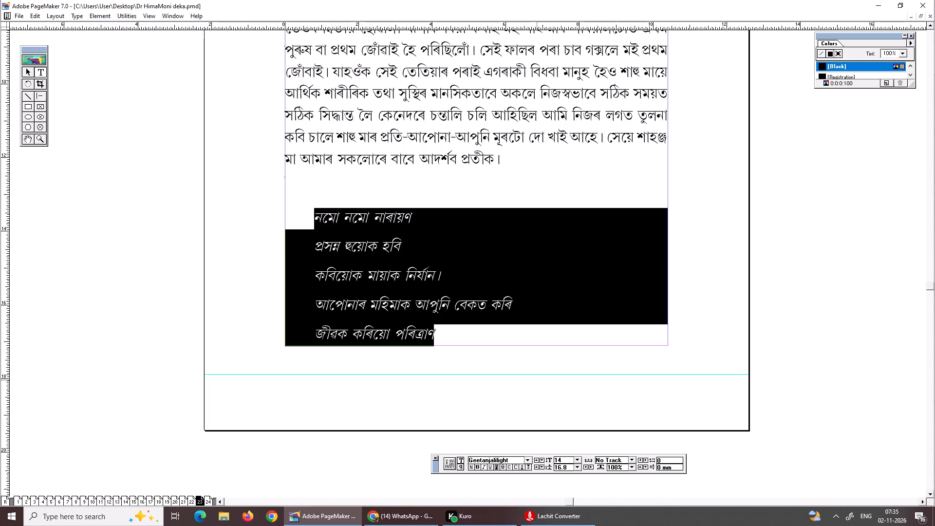
Replace the wrong first letter "ব" of the author's given name in the byline with "ৰ".
left_click_drag(635, 204, 572, 525, "alt")
left_click_drag(504, 116, 505, 199, "alt")
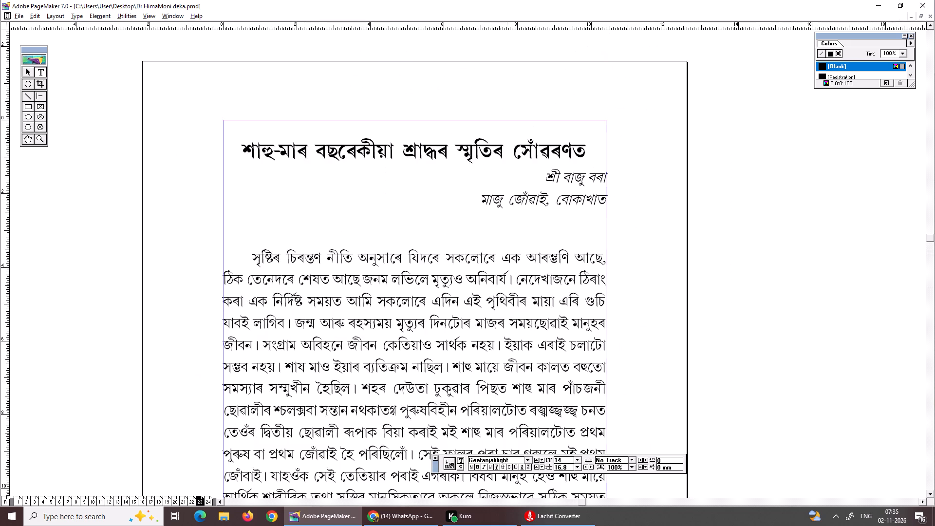
left_click_drag(501, 216, 531, 171, "alt")
left_click_drag(596, 132, 604, 138)
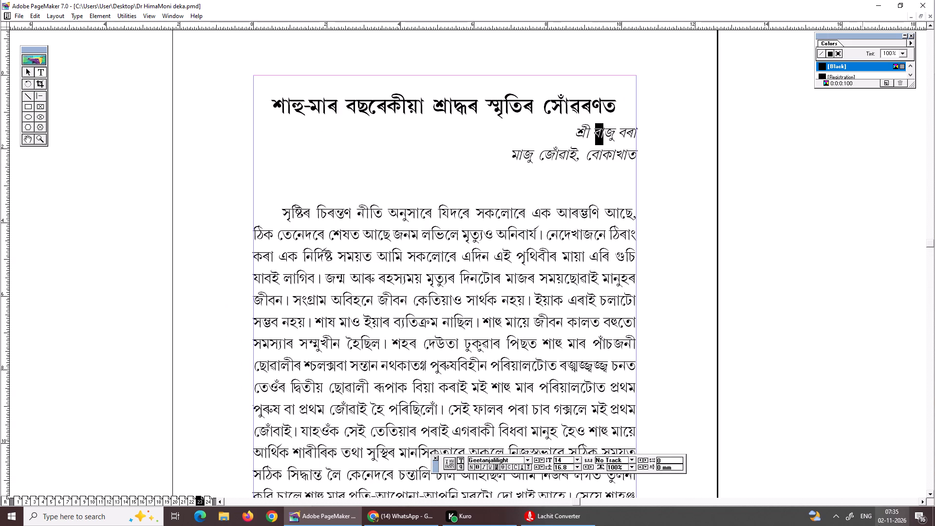
left_click(828, 514)
left_click(837, 520)
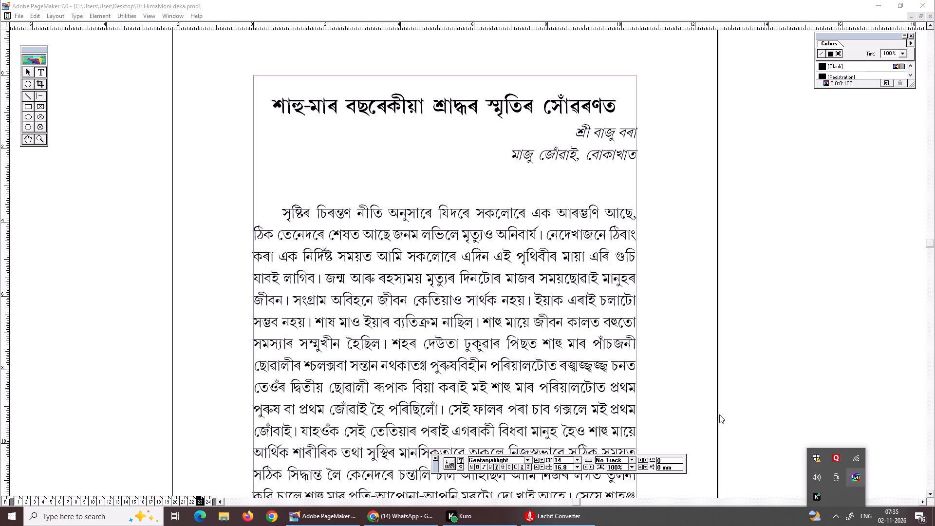
left_click(597, 131)
left_click(599, 131)
key("BackSpace")
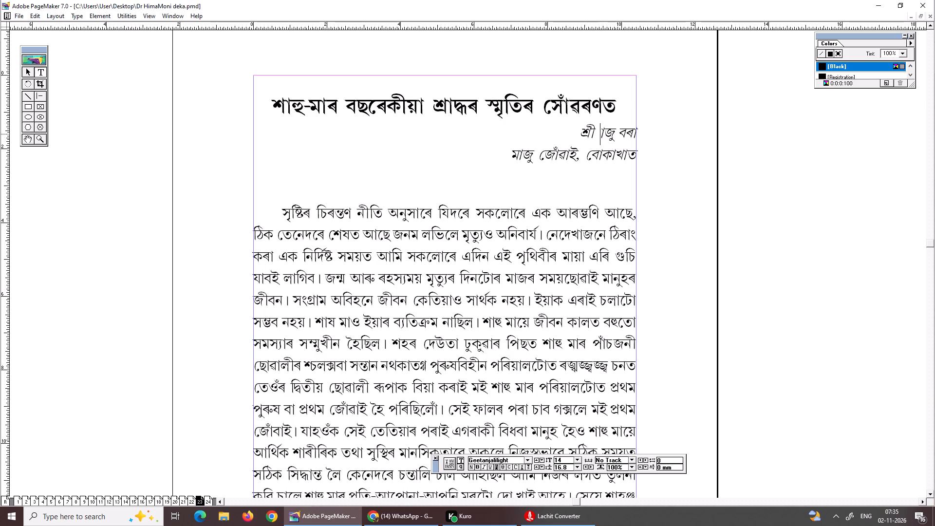
key("j")
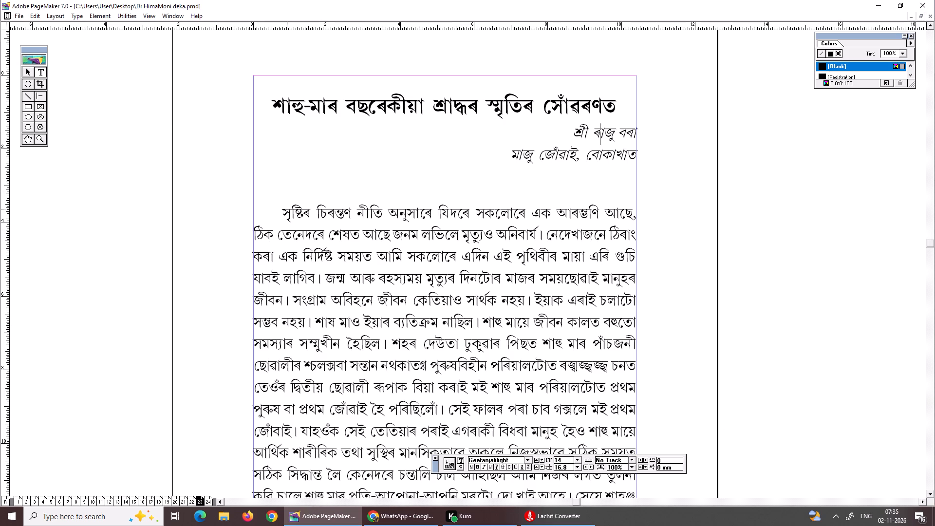
Change the "ব" in "পৃথিবীৰ" in the third body line to "ৰ" and save the document.
left_click_drag(287, 209, 246, 207)
left_click(517, 283)
left_click_drag(545, 261, 541, 260)
left_click_drag(541, 260, 538, 259)
key("j")
key("ctrl+s")
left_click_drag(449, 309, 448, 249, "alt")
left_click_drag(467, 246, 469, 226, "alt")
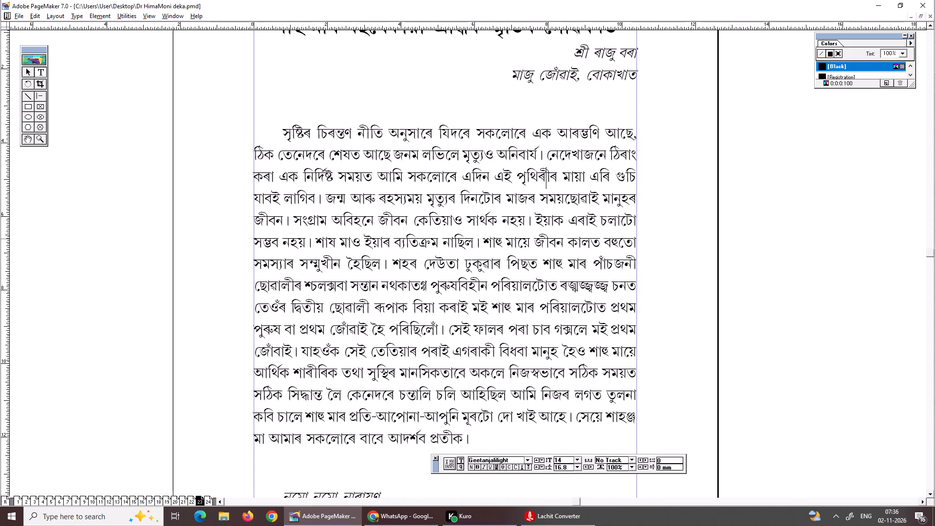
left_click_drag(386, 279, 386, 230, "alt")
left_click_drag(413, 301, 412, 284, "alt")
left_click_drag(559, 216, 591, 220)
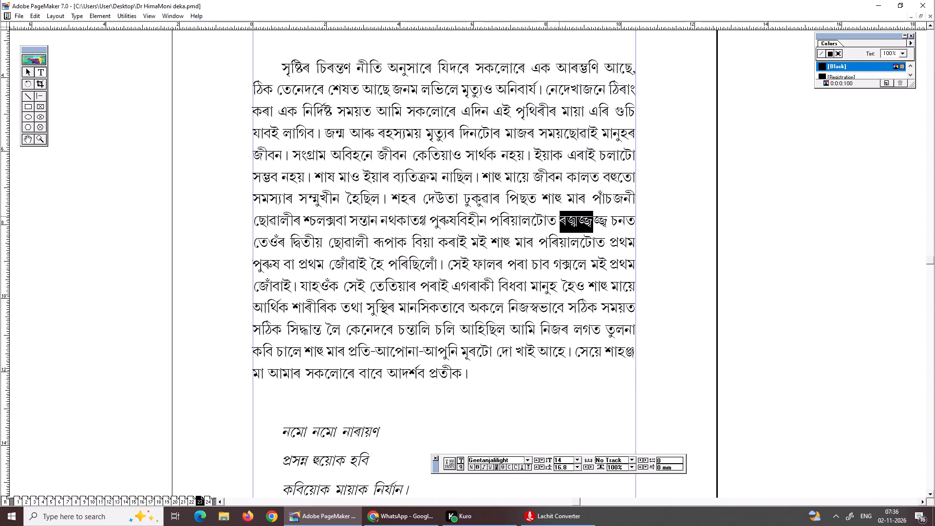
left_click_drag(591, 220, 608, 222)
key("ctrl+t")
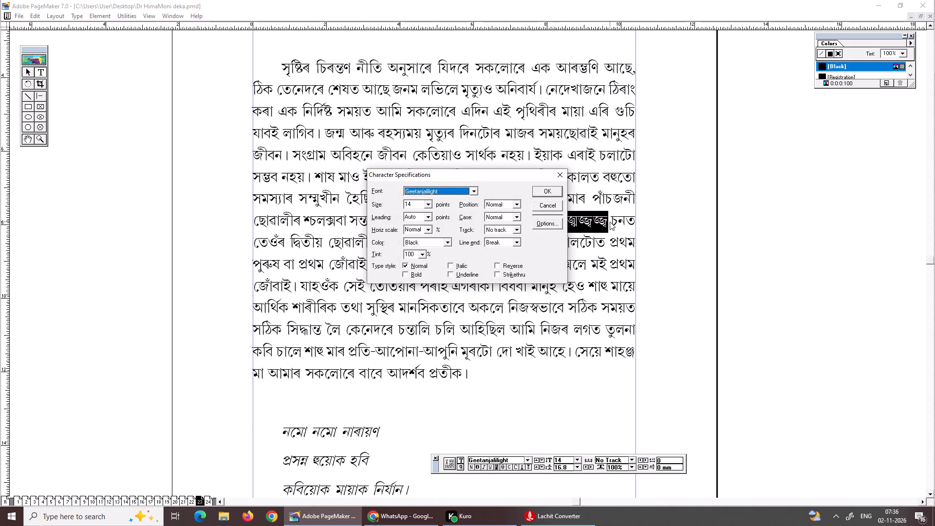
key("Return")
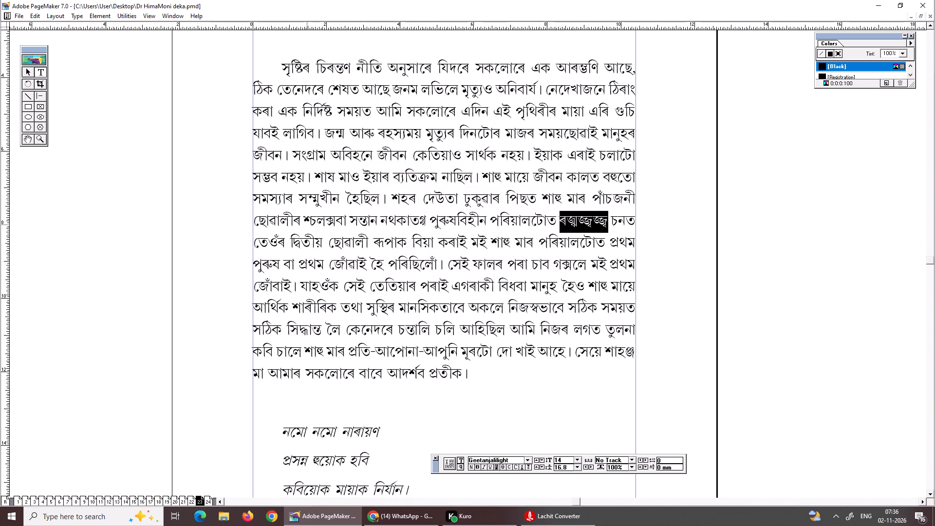
Correct the garbled characters in the body line starting "ছোৱালীৰ" so the phrase reads "‘ল’ৰা সন্তান নথকাত’", saving the document.
left_click_drag(308, 225, 315, 225)
key("shift+asciitilde")
left_click(322, 221)
key("shift+at")
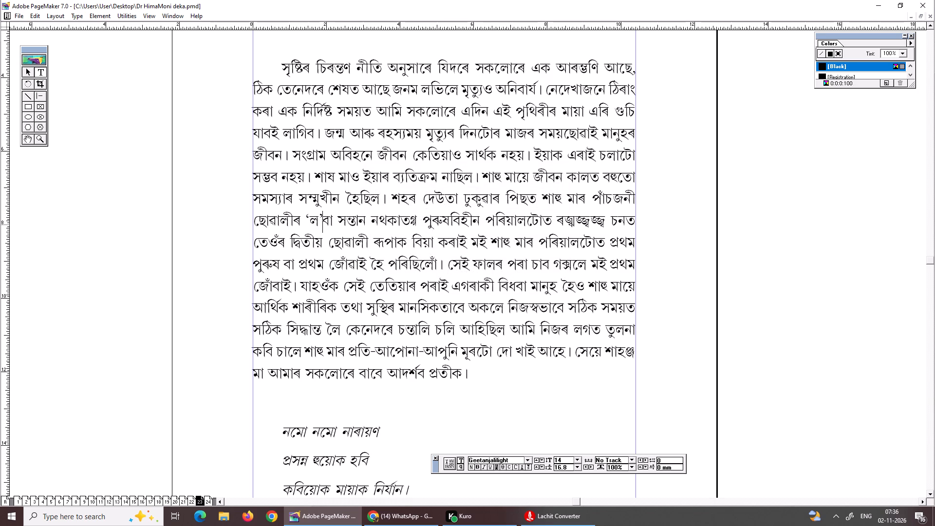
key("ctrl+s")
left_click_drag(323, 221, 331, 229)
key("j")
left_click_drag(409, 221, 418, 225)
key("shift+at")
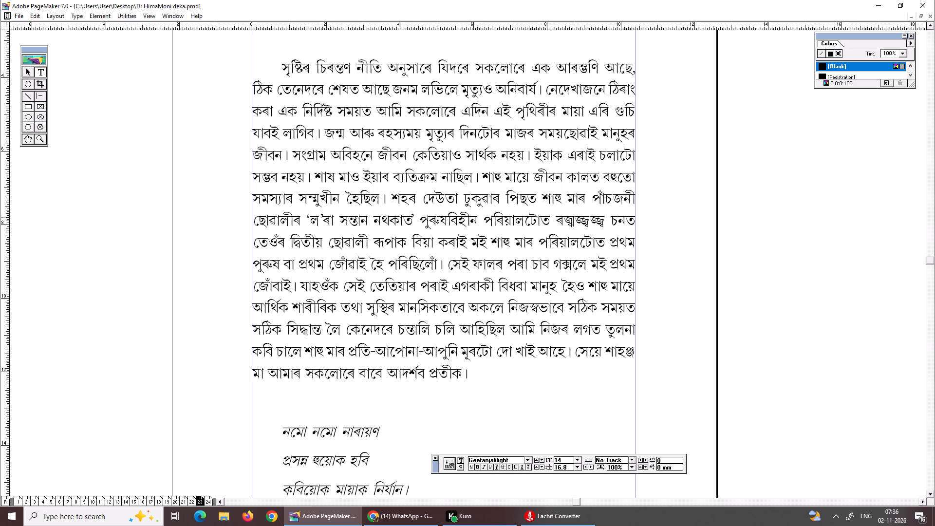
Change the font of the garbled year before "চনত" to Geetanjaliplight and save the document.
left_click_drag(561, 216, 583, 220)
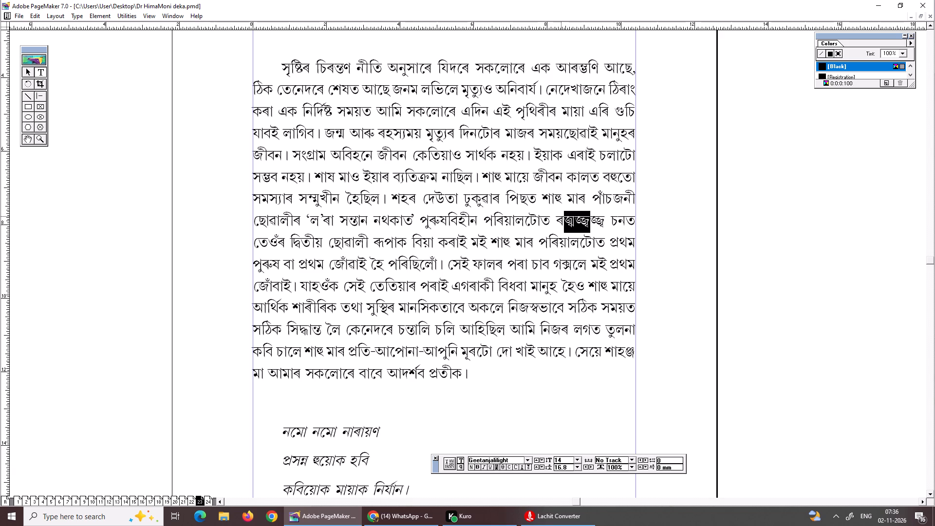
left_click_drag(583, 220, 584, 220)
left_click(571, 220)
left_click_drag(558, 219, 593, 221)
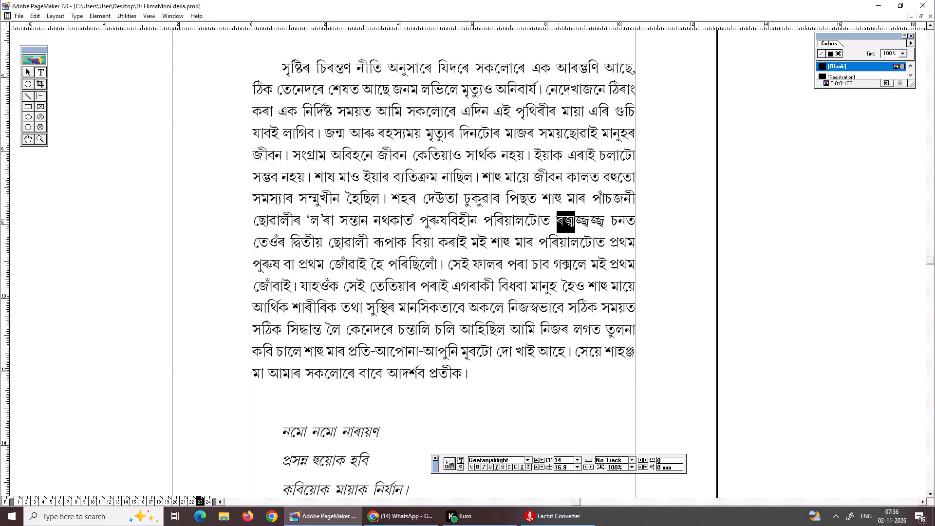
left_click_drag(593, 221, 602, 225)
key("ctrl+t")
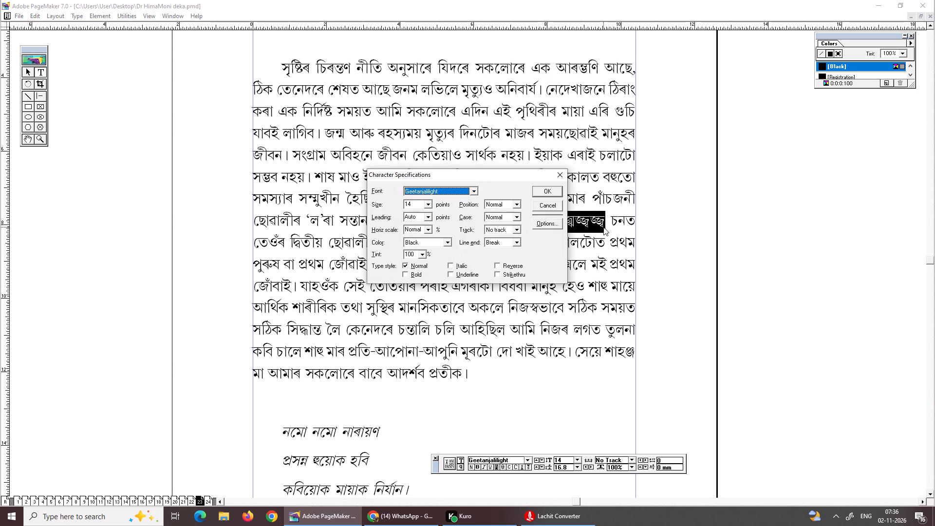
key("ctrl+Down")
key("ctrl+Down")
key("ctrl+Down")
key("ctrl+Down")
key("ctrl+Down")
key("ctrl+Down")
key("ctrl+Return")
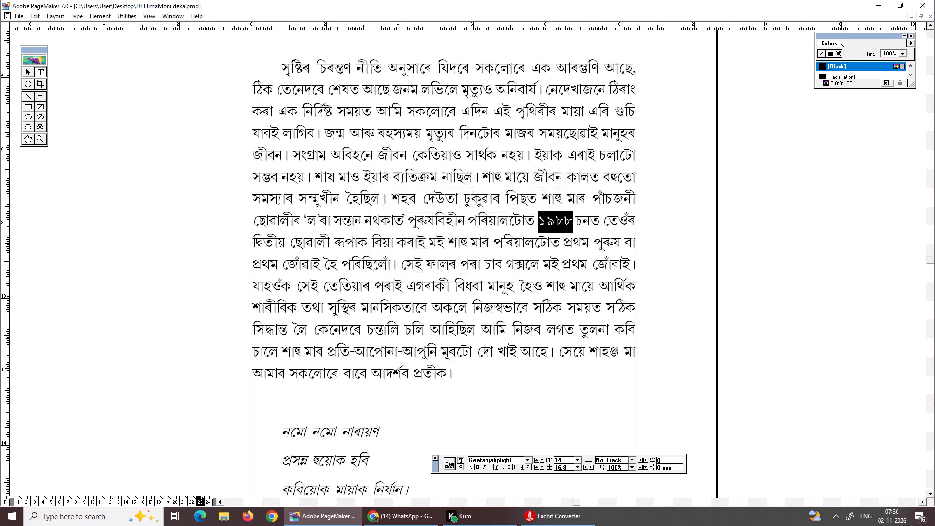
key("ctrl+s")
Replace the garbled conjunct in "গক্সলে" with an apostrophe, making it "গ’লে", and save the document.
left_click(448, 240, "ctrl")
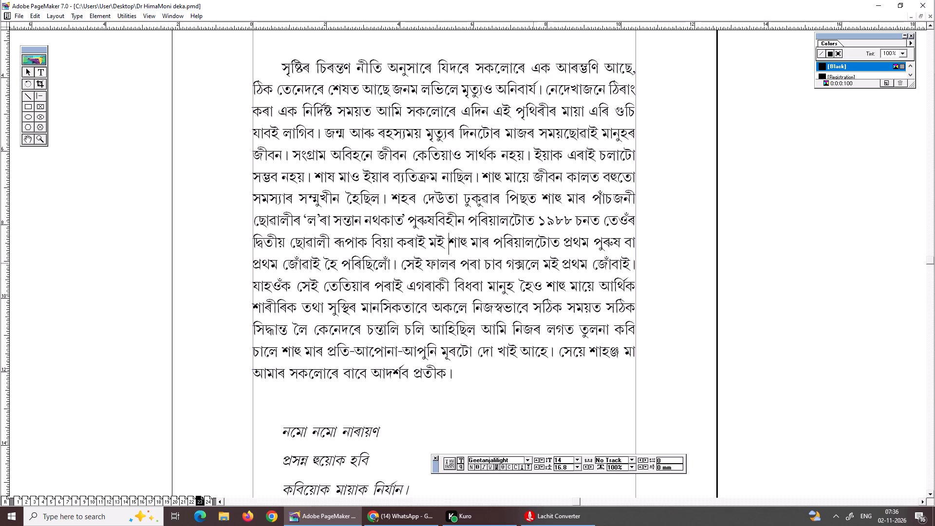
left_click_drag(523, 264, 516, 262)
key("shift+at")
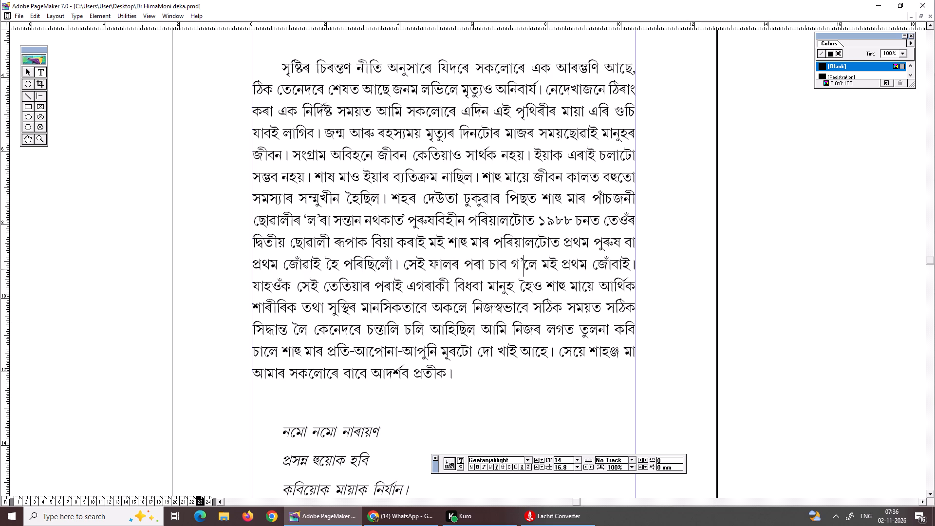
key("ctrl+s")
Correct the garbled word "শাহঞ্জ" before "মা" near the end of the body paragraph to "শাহু" and save.
left_click_drag(365, 305, 371, 274, "alt")
left_click_drag(337, 346, 344, 292, "alt")
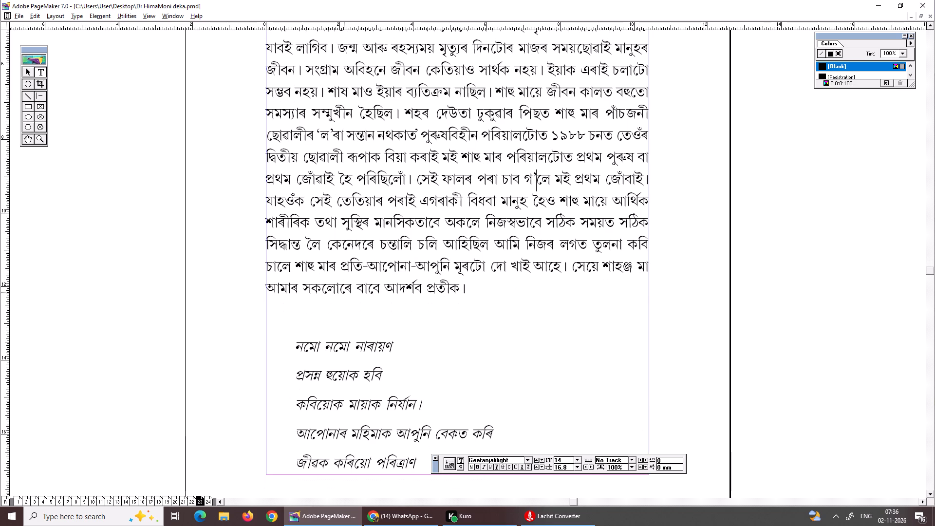
key("ctrl+s")
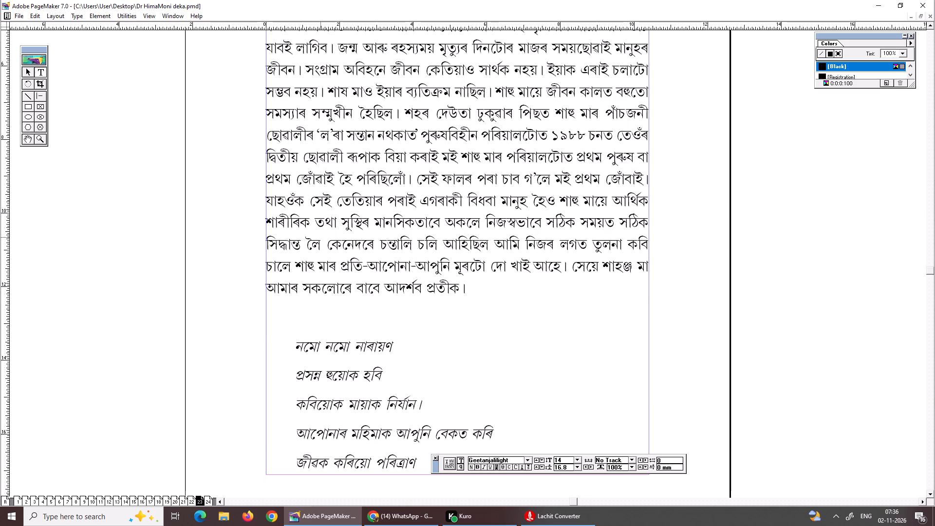
left_click_drag(624, 263, 627, 266)
left_click_drag(627, 266, 635, 270)
key("BackSpace")
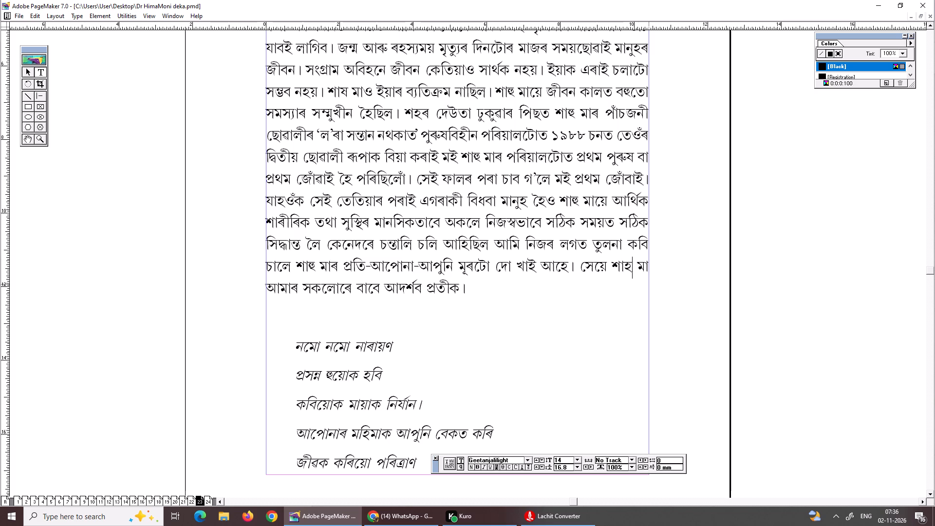
key("BackSpace")
key("BackSpace")
key("BackSpace")
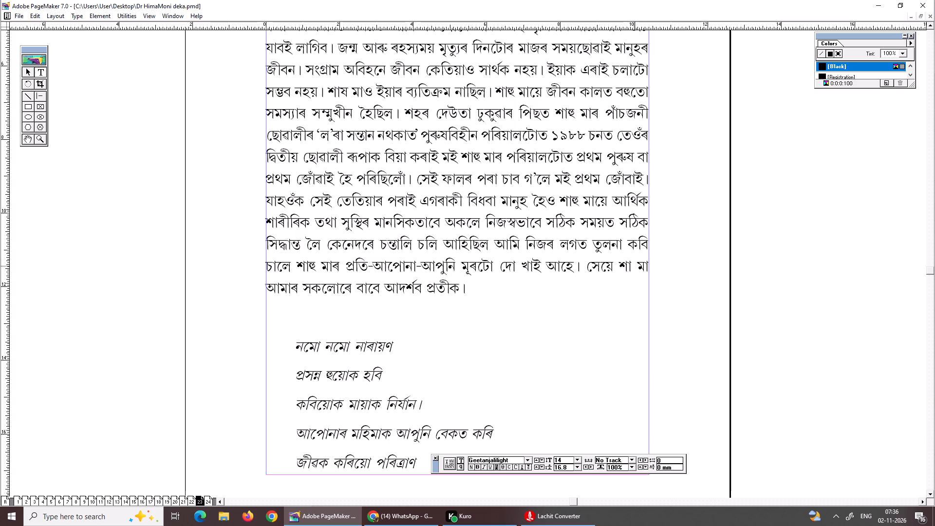
type("ug")
key("ctrl+s")
Correct "আদর্শব" in the last body line to "আদর্শৰ", removing the extra space before its final letter.
left_click_drag(557, 314, 558, 274, "alt")
left_click_drag(418, 252, 423, 256)
key("j")
key("Left")
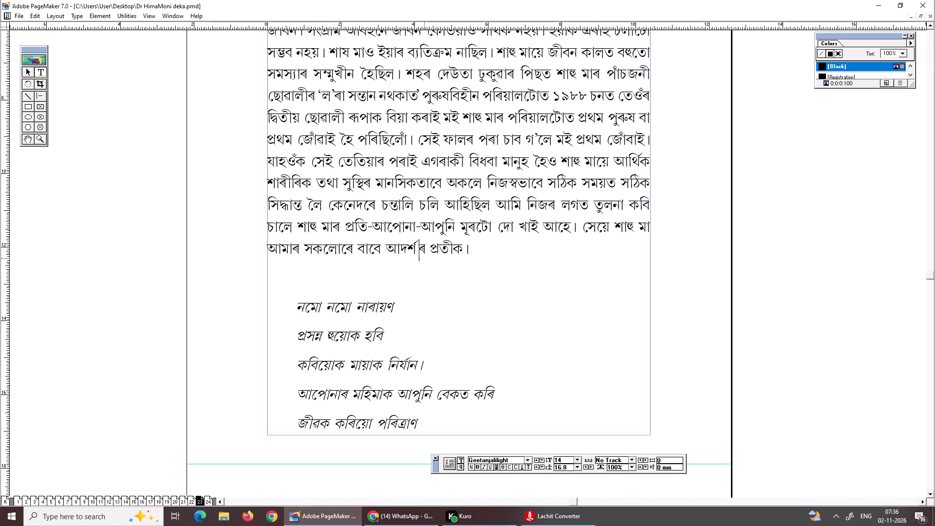
key("BackSpace")
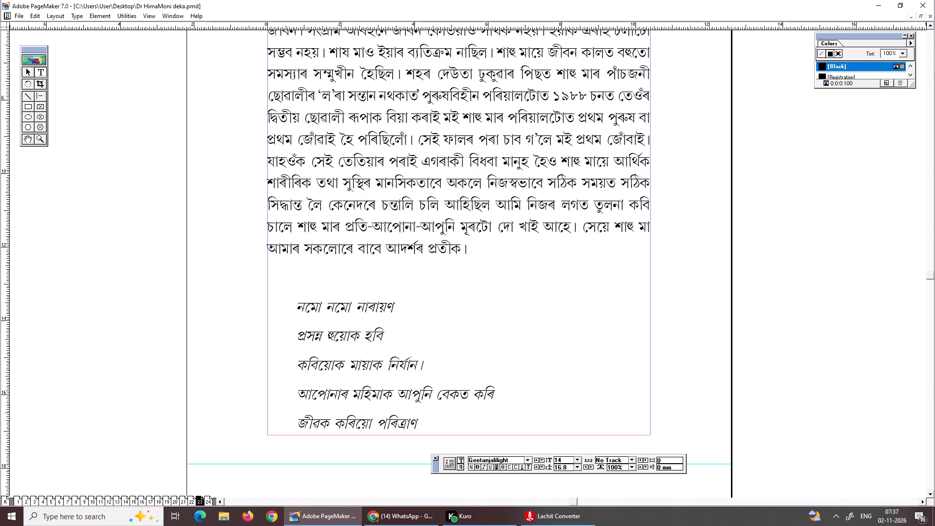
Correct "কবিয়োক" in the third closing verse line to "কৰিয়োক" and save the document.
left_click(321, 363)
left_click(316, 364)
key("BackSpace")
key("BackSpace")
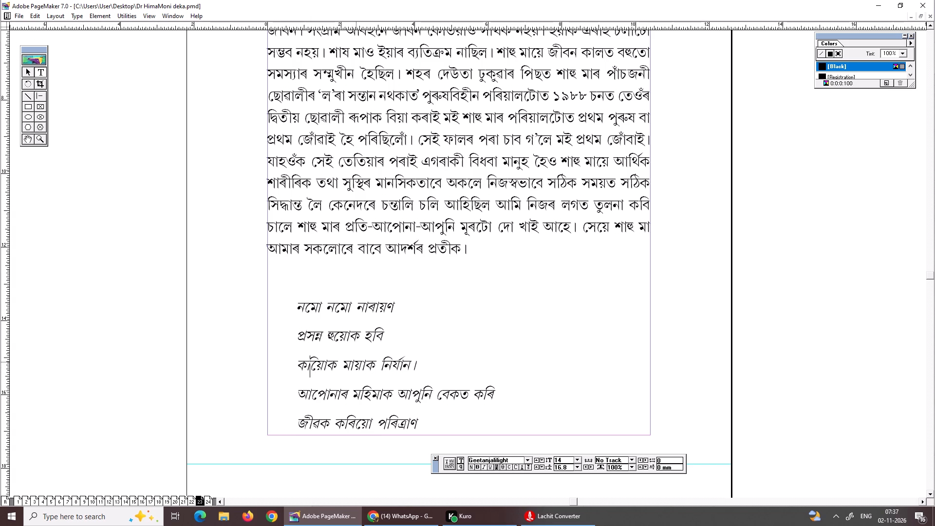
key("j")
key("ctrl+s")
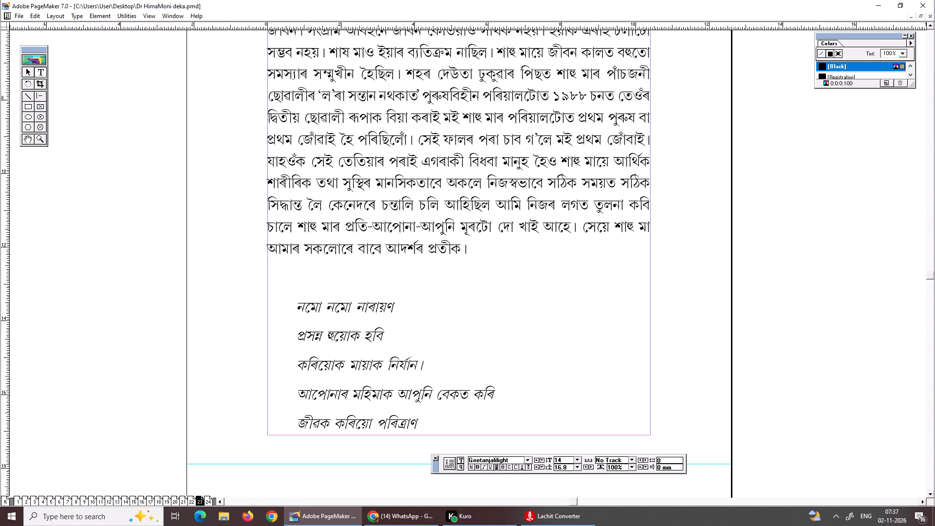
Delete the blank line between the body paragraph and the closing verse.
left_click(294, 314)
key("BackSpace")
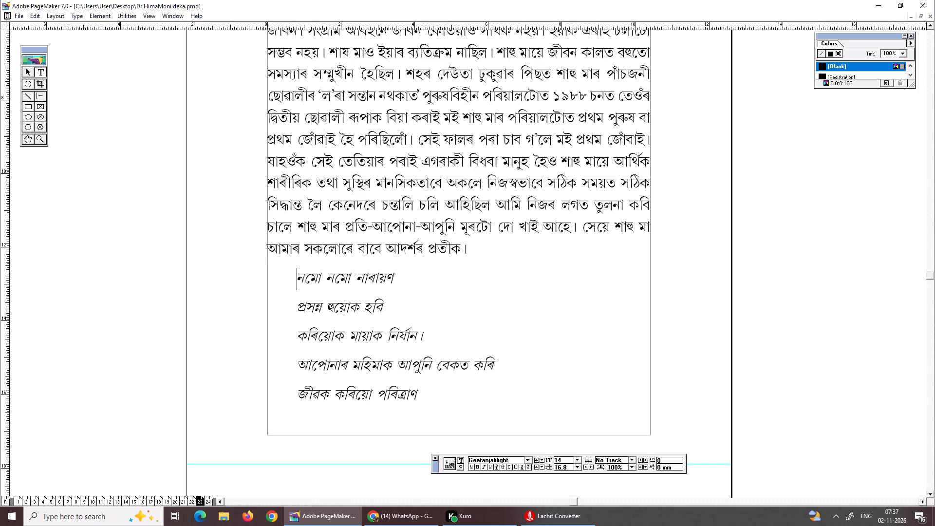
Centre the five closing verse lines from "নমো নমো নাৰায়ণ" to "জীৱক কৰিয়ো পৰিত্ৰাণ" and save the document.
left_click_drag(305, 271, 435, 389)
left_click(433, 392)
left_click_drag(425, 397, 264, 263)
key("ctrl+shift+c")
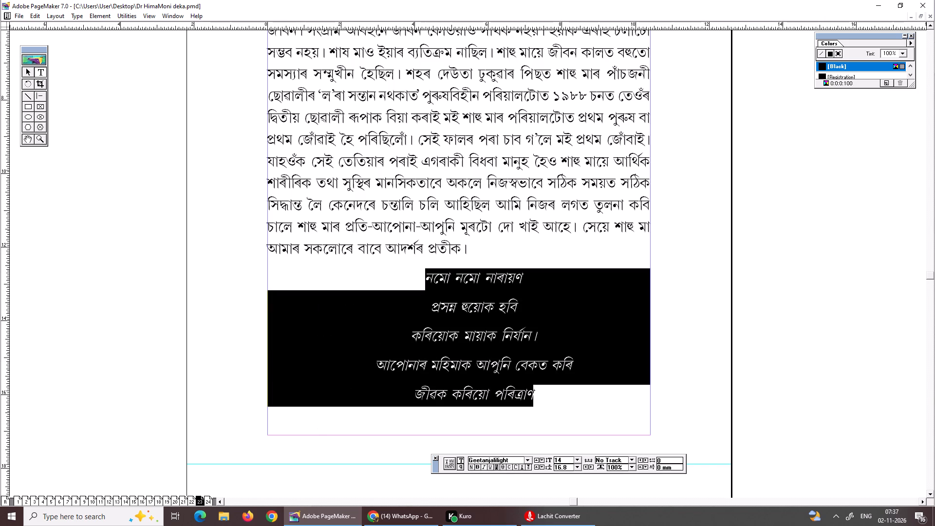
key("ctrl+0")
key("ctrl+s")
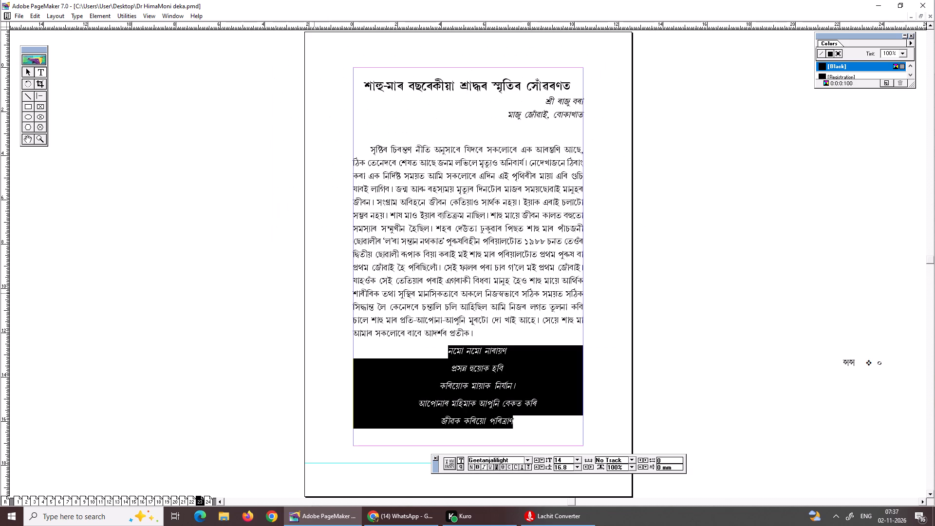
left_click(450, 319)
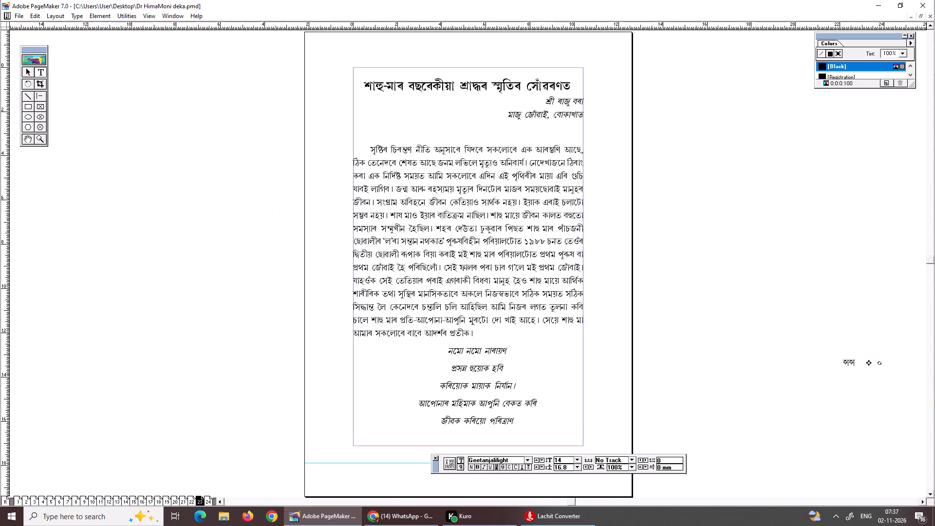
key("ctrl+s")
key("ctrl+s")
key("ctrl+s")
Move the page 23 tribute's text block straight down to Y 88.9 mm and save the document.
left_click(24, 72)
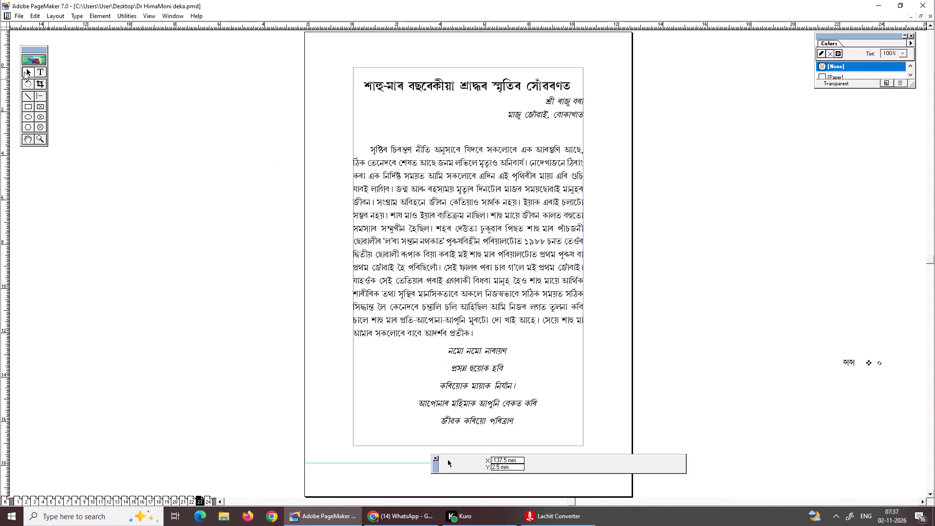
left_click(537, 191)
left_click_drag(521, 207, 519, 213)
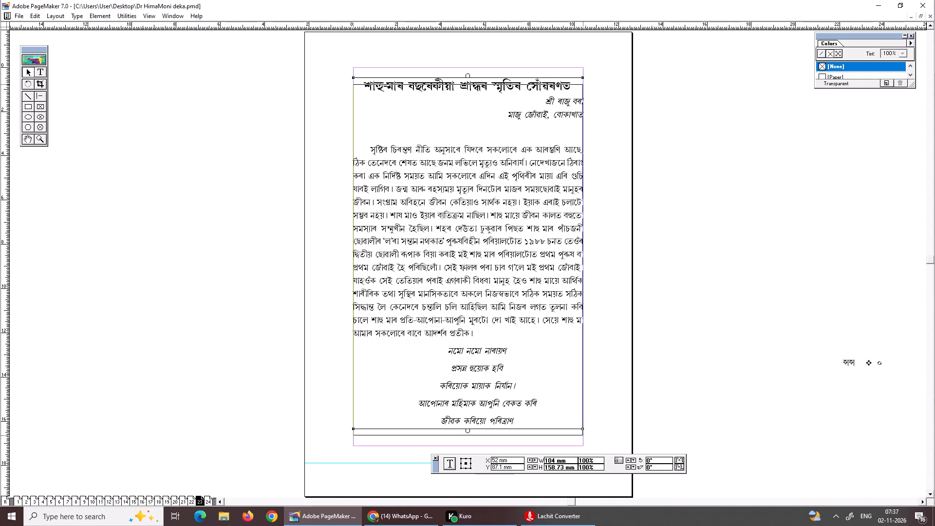
left_click_drag(519, 213, 523, 217)
left_click(523, 218)
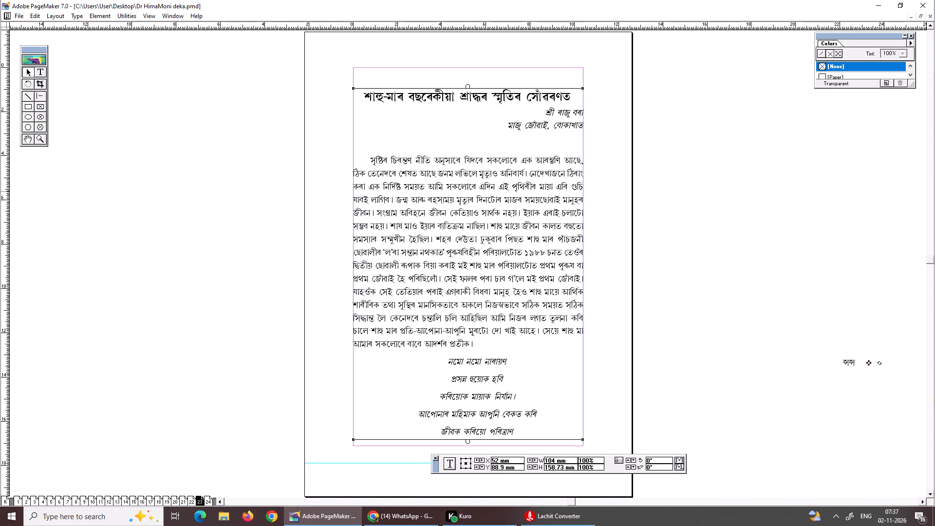
key("ctrl+s")
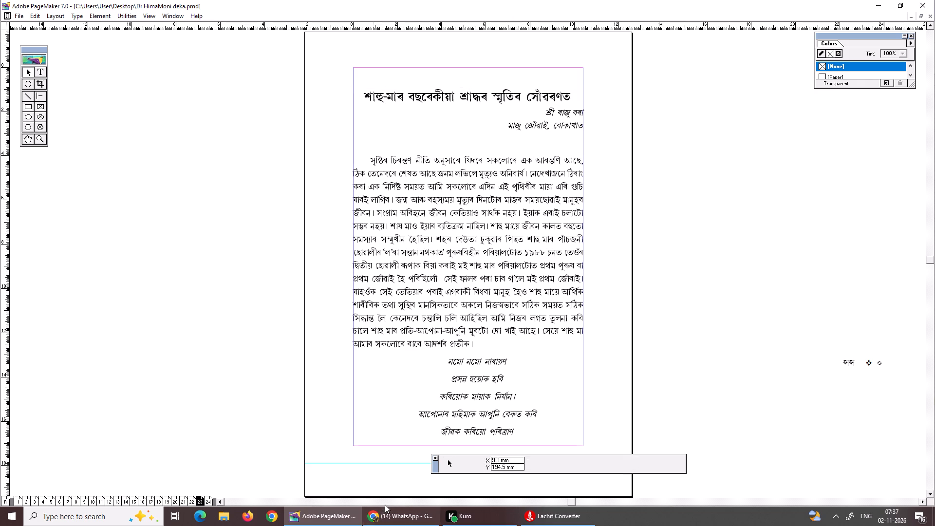
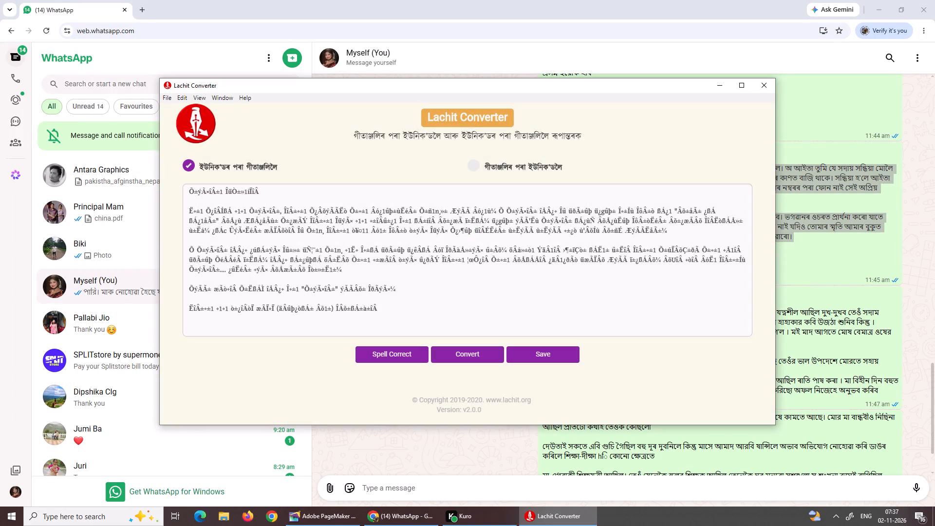
Copy the entire converted Geetanjali text of the grandmother tribute in Lachit Converter.
left_click_drag(460, 297, 420, 483, "ctrl")
key("ctrl+a")
key("ctrl+c")
key("ctrl+c")
key("ctrl+c")
key("ctrl+c")
key("ctrl+c")
key("ctrl+c")
key("ctrl+c")
key("ctrl+c")
key("ctrl+c")
key("ctrl+c")
key("ctrl+c")
key("ctrl+c")
key("ctrl+c")
key("ctrl+c")
key("ctrl+c")
key("ctrl+c")
key("ctrl+c")
key("ctrl+c")
key("ctrl+c")
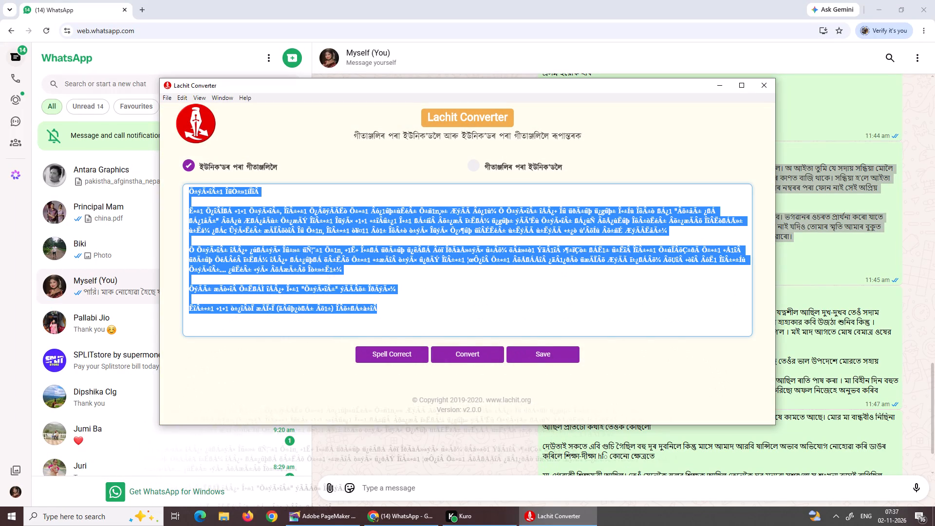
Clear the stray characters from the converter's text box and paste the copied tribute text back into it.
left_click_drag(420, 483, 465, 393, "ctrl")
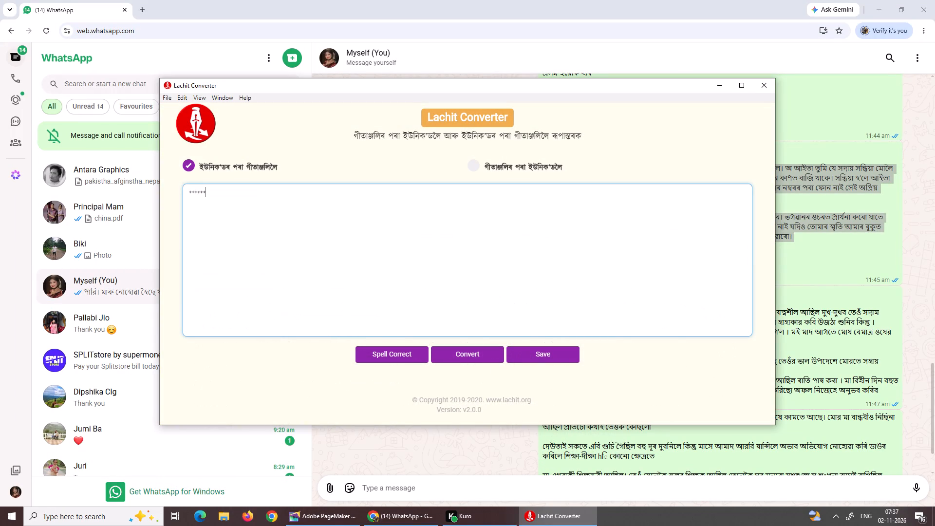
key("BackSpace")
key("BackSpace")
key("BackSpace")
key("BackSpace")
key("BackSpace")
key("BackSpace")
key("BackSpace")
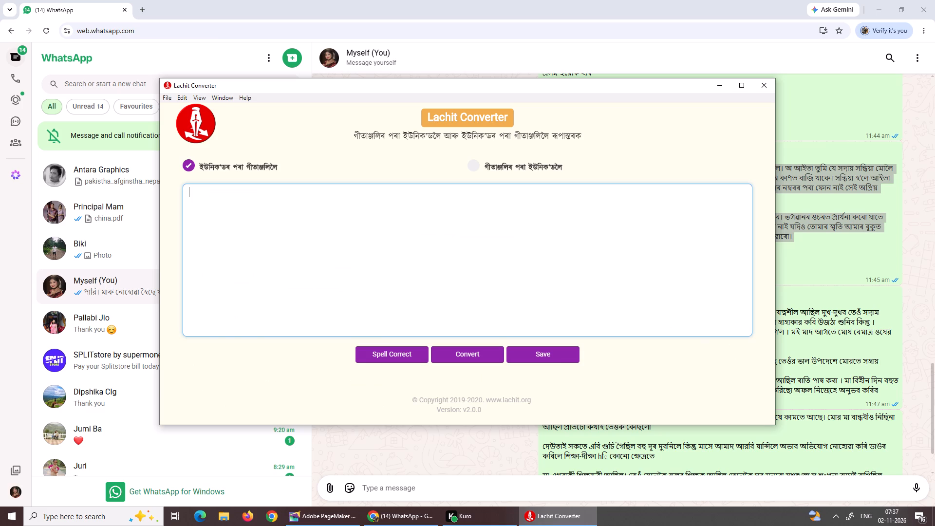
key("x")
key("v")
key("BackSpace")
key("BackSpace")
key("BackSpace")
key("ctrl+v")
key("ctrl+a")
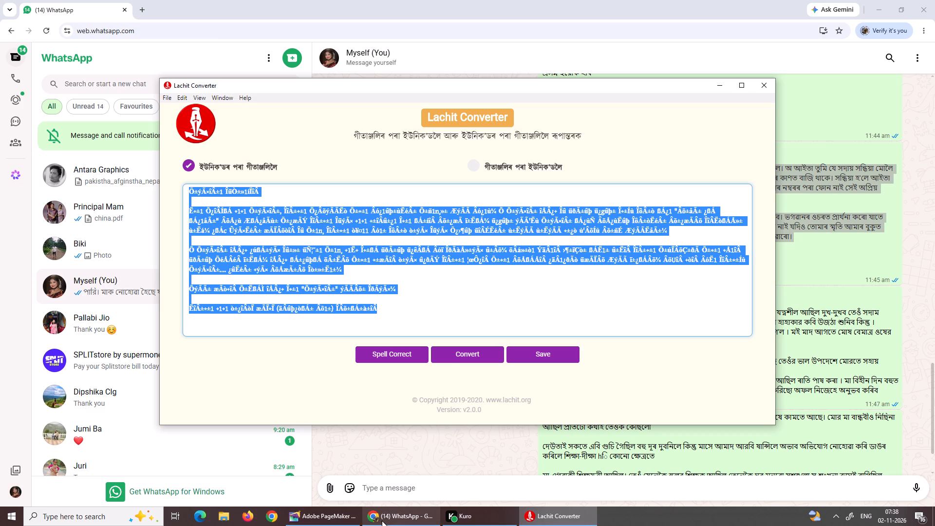
Run the spelling correction on the tribute text in the converter.
left_click(398, 353, "ctrl")
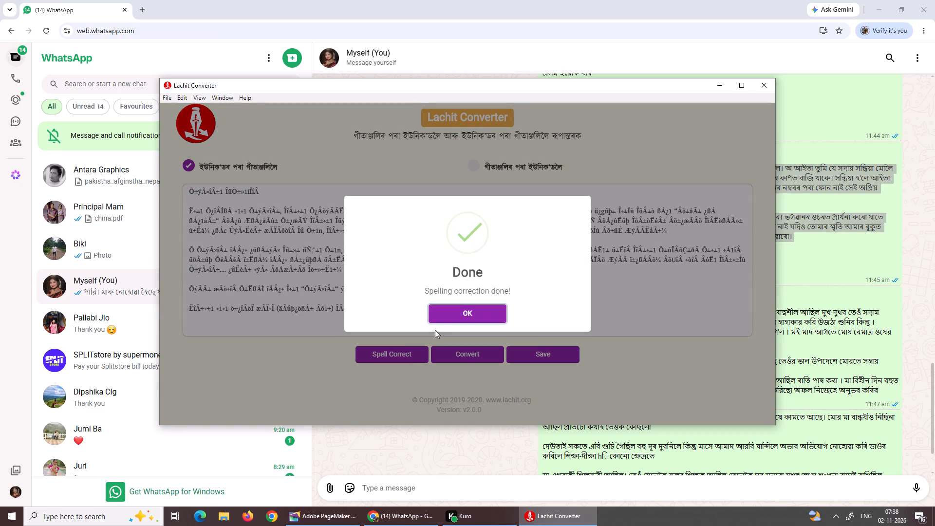
left_click(442, 326)
left_click(449, 320)
left_click(435, 298)
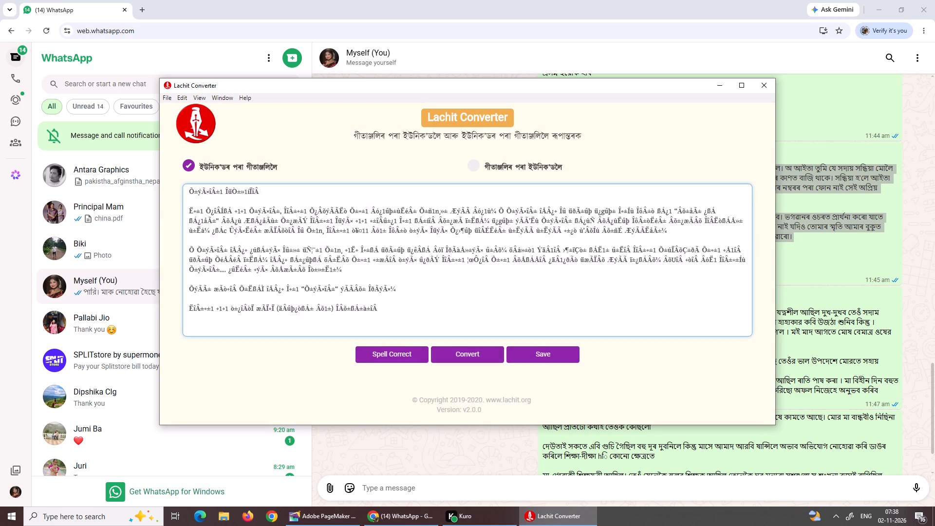
left_click(407, 297)
Switch to PageMaker and paste the copied tribute text onto blank page 24, within the margins.
left_click(343, 519)
key("Page_Down")
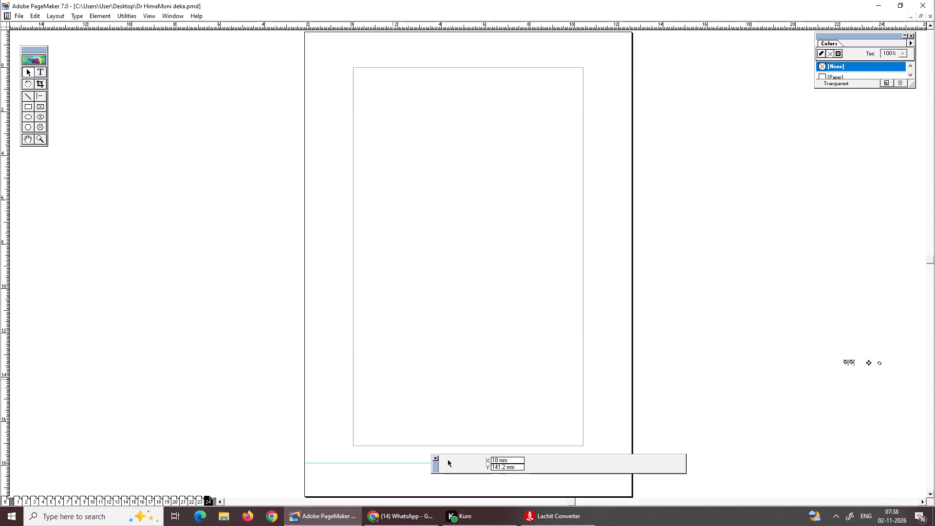
left_click(428, 156)
left_click(428, 156)
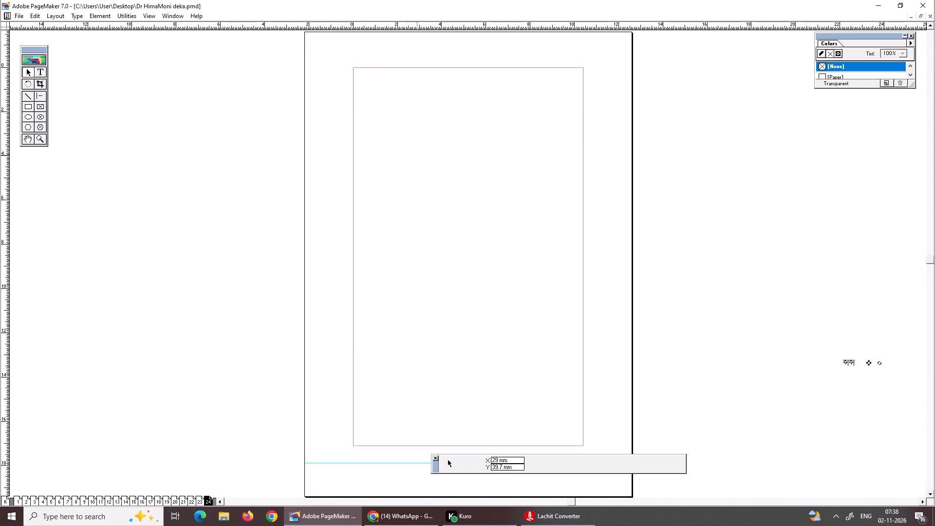
right_click(417, 155)
left_click(437, 189)
left_click(441, 186)
left_click(444, 185)
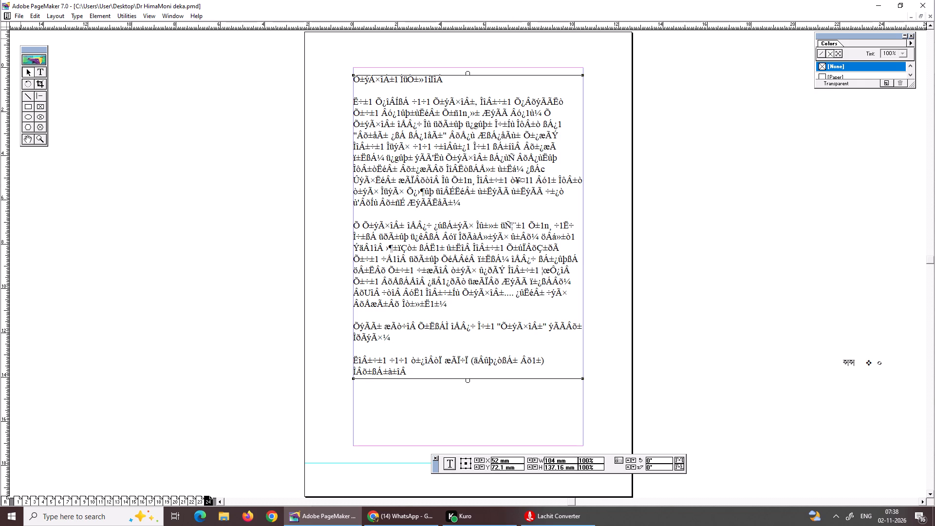
Set all of the pasted text on page 24 to the Geetanjalilight font at 14 points.
left_click(40, 72)
left_click(370, 112)
key("ctrl+a")
key("ctrl+a")
key("ctrl+a")
key("ctrl+a")
key("ctrl+a")
key("ctrl+a")
key("ctrl+a")
key("ctrl+a")
key("ctrl+a")
key("ctrl+a")
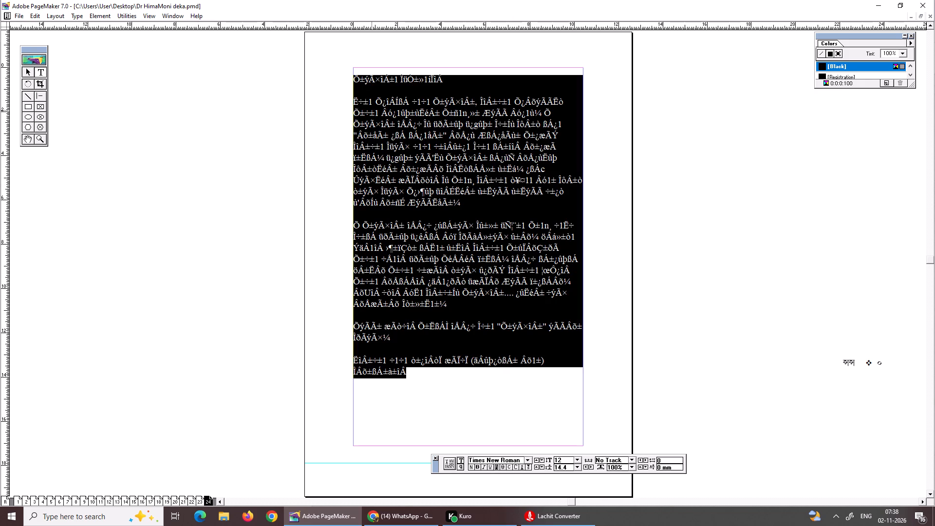
key("ctrl+t")
key("ctrl+g")
key("ctrl+g")
key("ctrl+g")
key("ctrl+g")
key("ctrl+g")
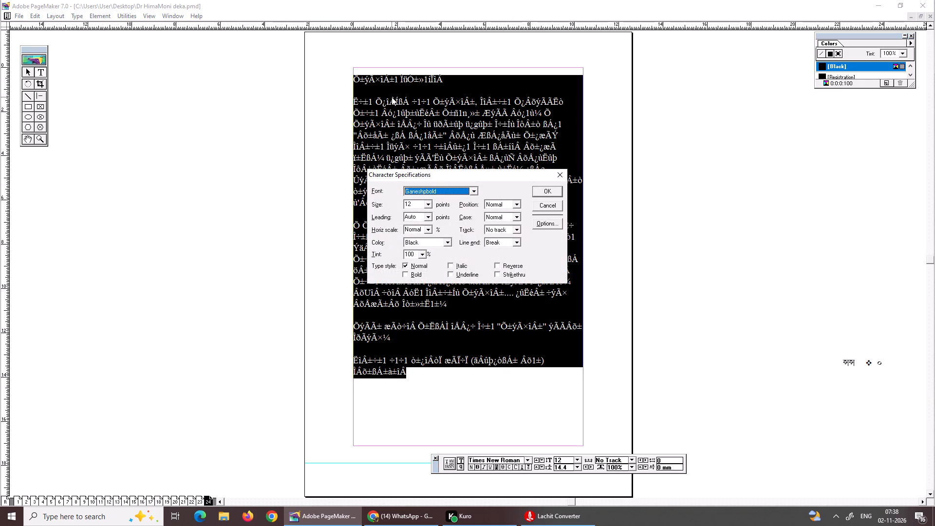
key("ctrl+g")
key("ctrl+g")
key("ctrl+g")
key("ctrl+g")
key("ctrl+g")
key("ctrl+g")
key("ctrl+g")
key("ctrl+g")
key("ctrl+g")
key("Return")
key("ctrl+shift+period")
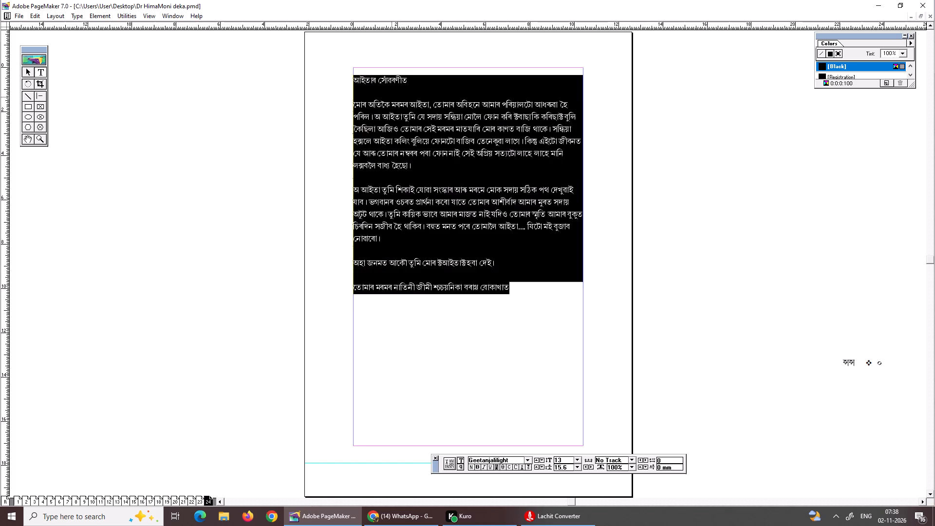
key("ctrl+shift+period")
Give all page 24 paragraphs an 8 mm first-line indent, 2 mm space before and justified alignment, and save the document.
key("ctrl+m")
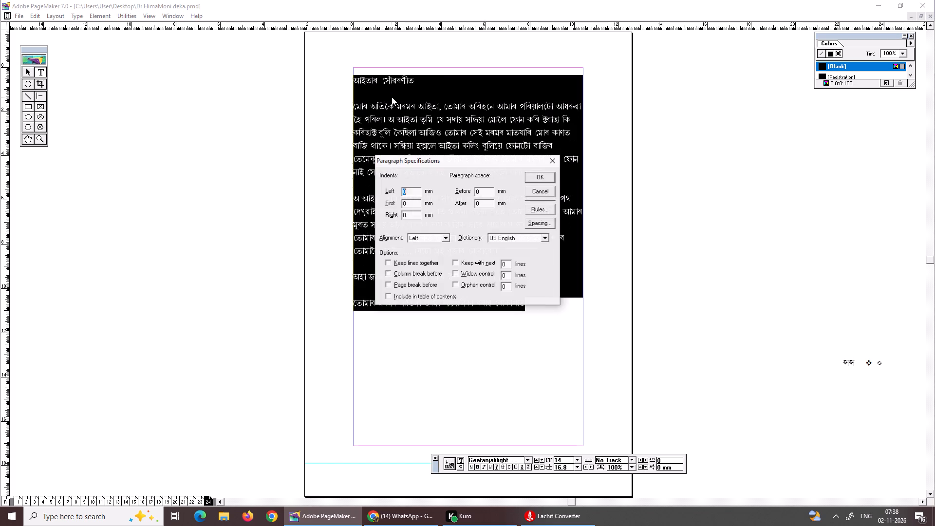
key("Tab")
key("8")
key("Tab")
key("Tab")
key("2")
key("Return")
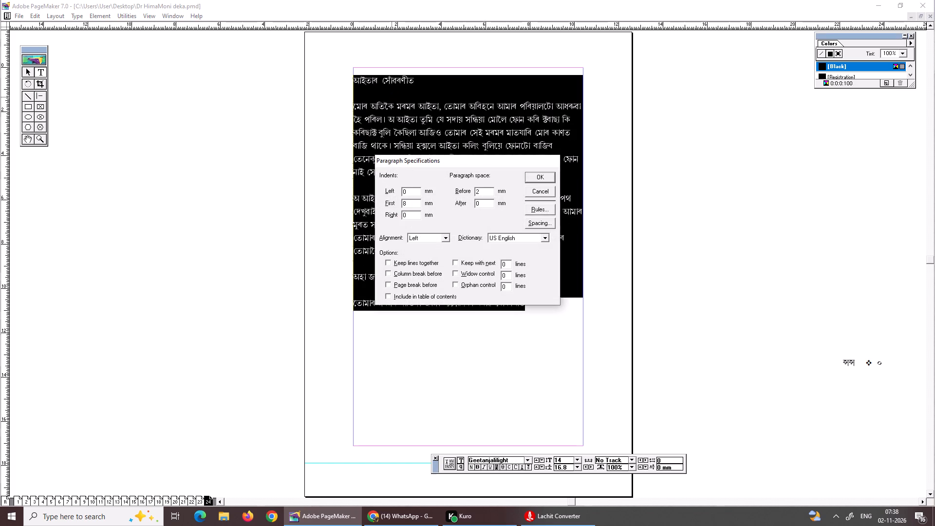
key("ctrl+shift+j")
key("ctrl+s")
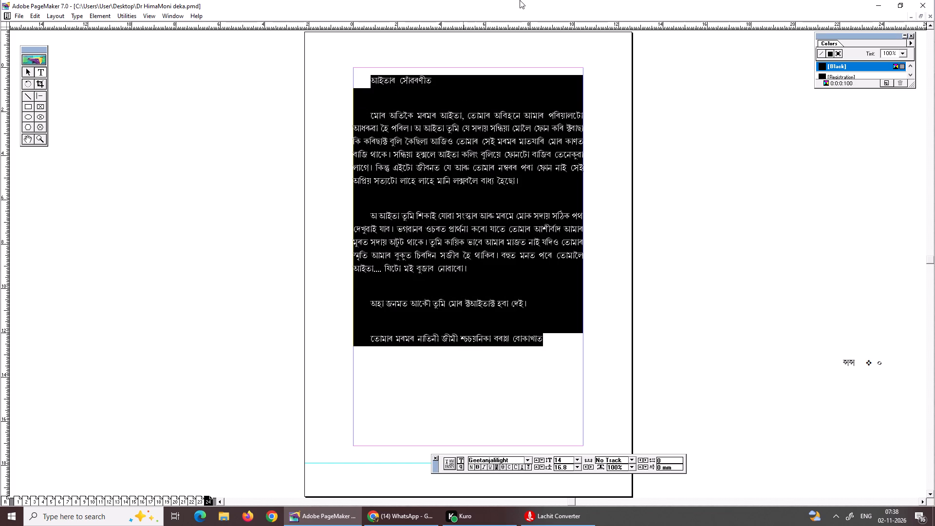
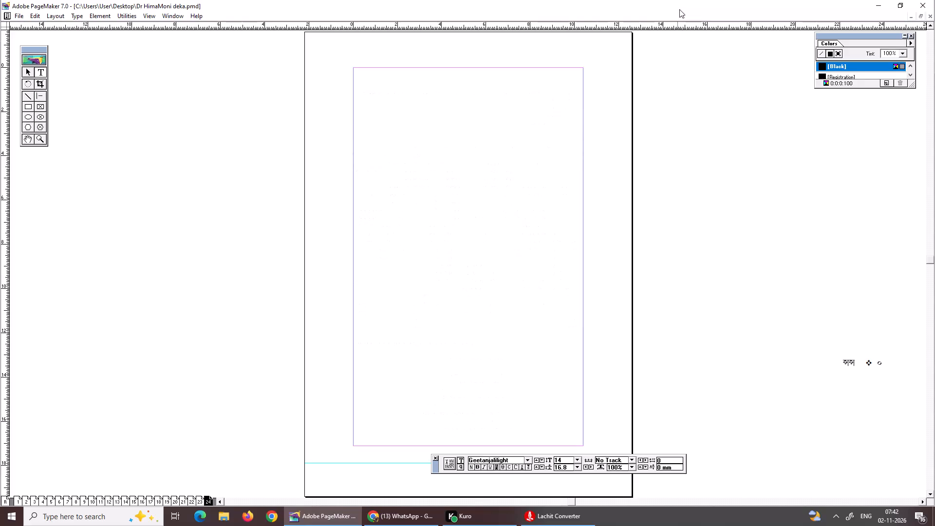
Paste the tribute text onto page 24 and delete the blank space ahead of the title আইতাৰ সোঁৱৰণীত.
key("ctrl+v")
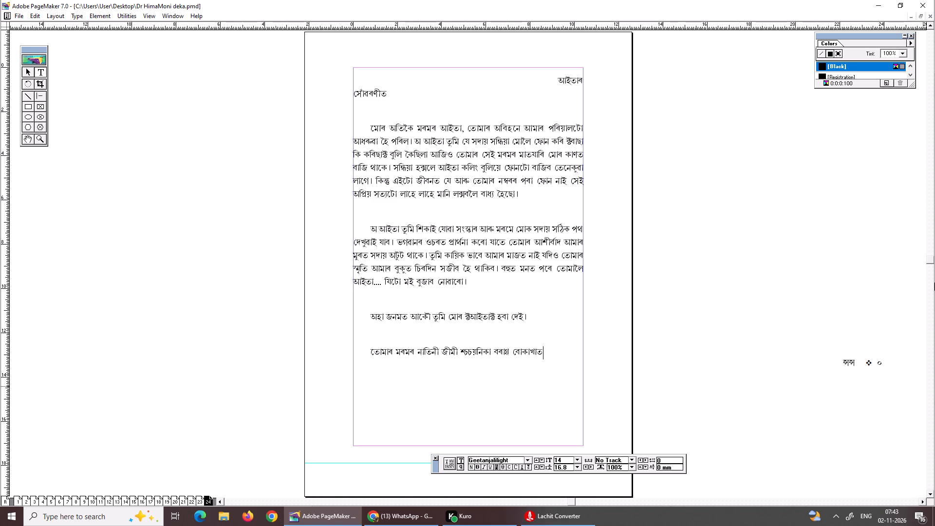
left_click_drag(559, 79, 472, 72)
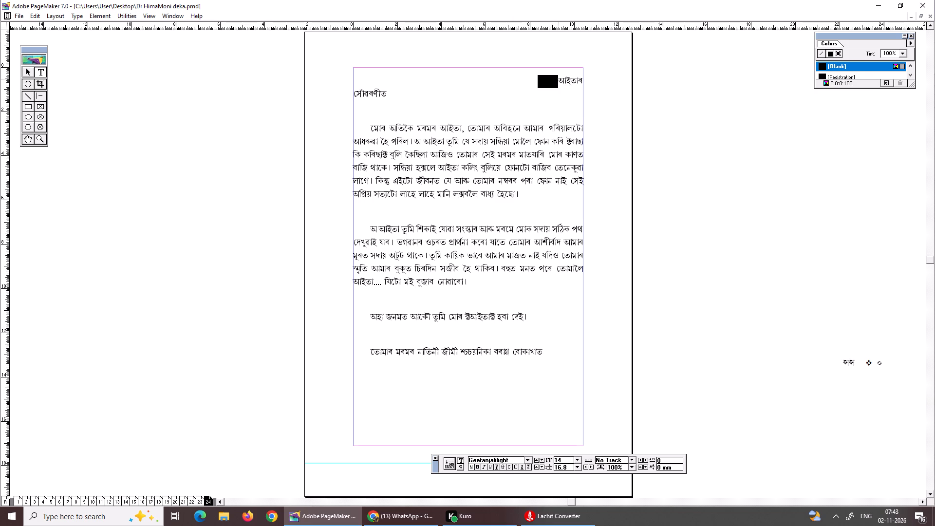
left_click_drag(472, 72, 387, 72)
key("BackSpace")
Set the title paragraph's first-line indent and space before to 0 mm, and centre the title.
left_click_drag(457, 83, 321, 79)
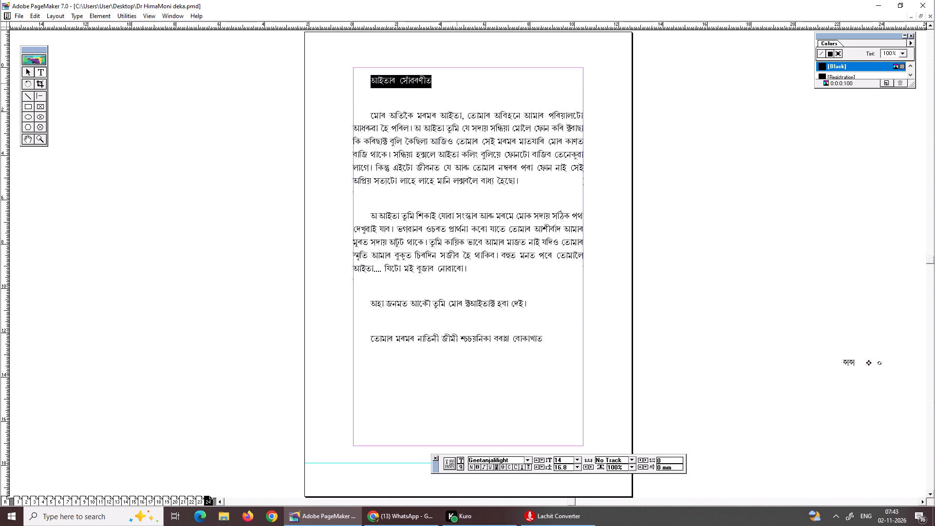
key("ctrl+m")
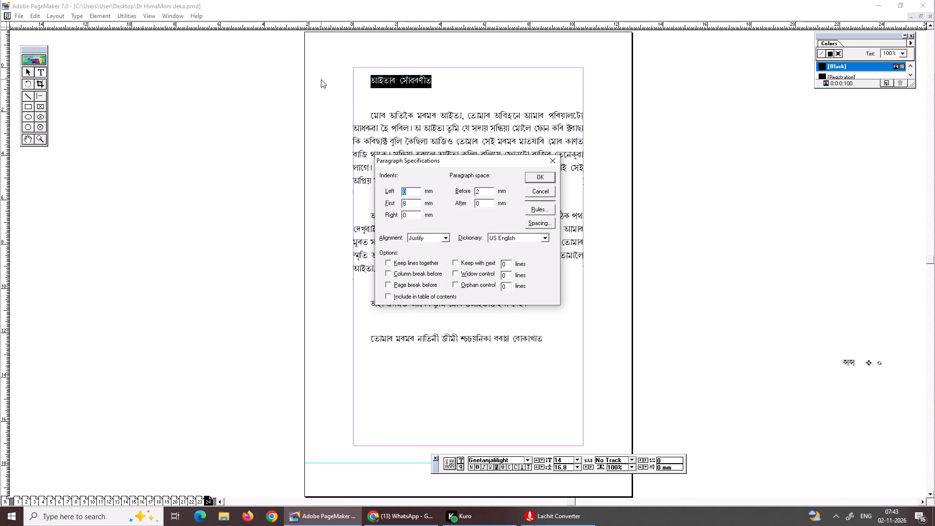
key("Tab")
key("0")
key("Tab")
key("Tab")
key("0")
key("Return")
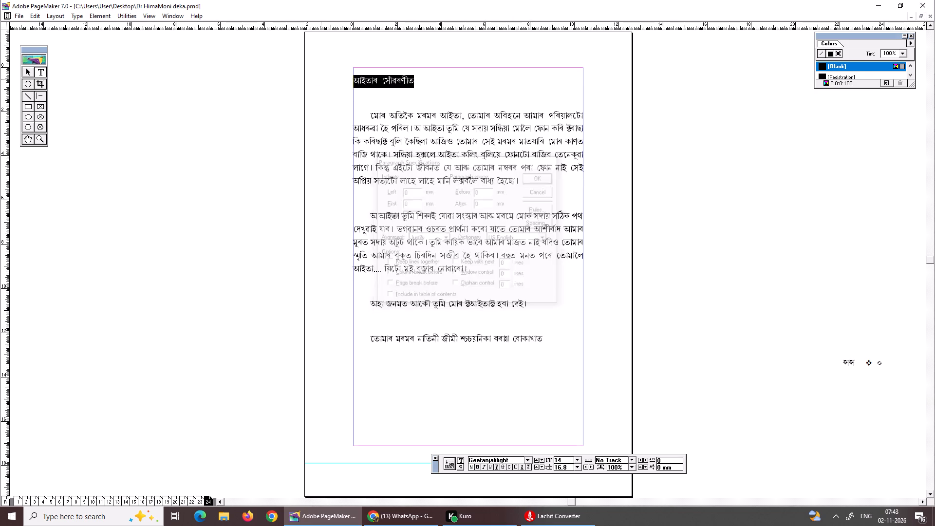
key("ctrl+shift+c")
Set the title in the Geetanjalibold font at 20 points and save the document.
key("ctrl+shift+period")
key("ctrl+shift+period")
key("ctrl+shift+period")
key("ctrl+shift+period")
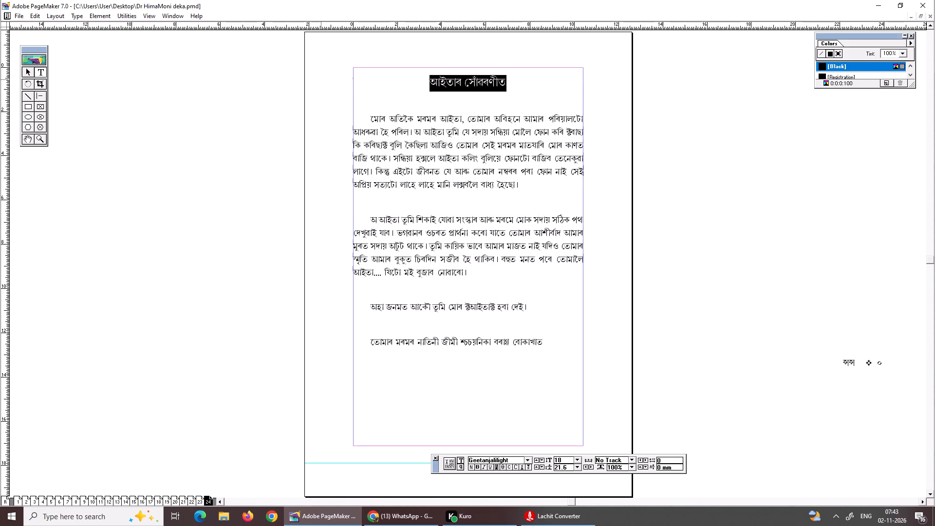
key("ctrl+shift+period")
key("ctrl+shift+period")
key("ctrl+t")
key("ctrl+Up")
key("ctrl+Up")
key("ctrl+Return")
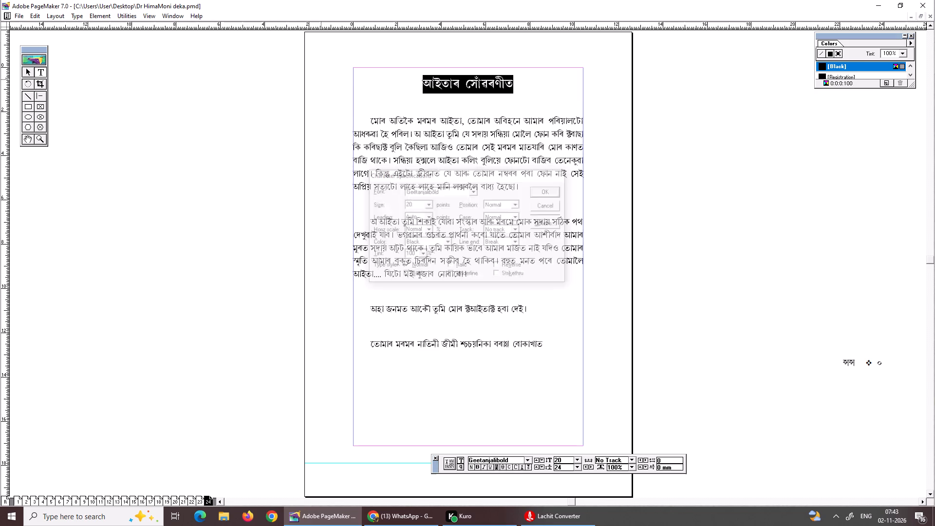
key("ctrl+s")
key("ctrl+s")
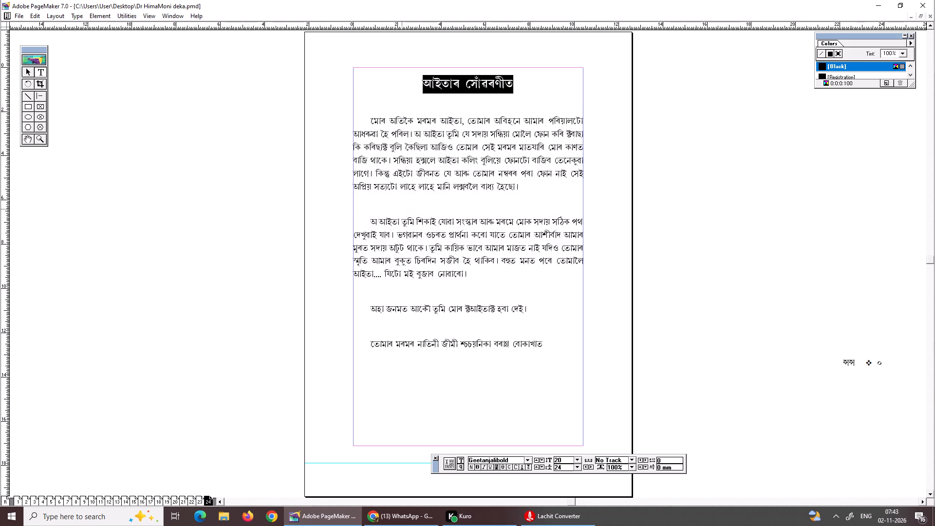
Replace the opening vowel sign of মোৰ at the start of the first body paragraph with its word-initial form.
key("ctrl+2")
left_click_drag(402, 313, 343, 201, "alt")
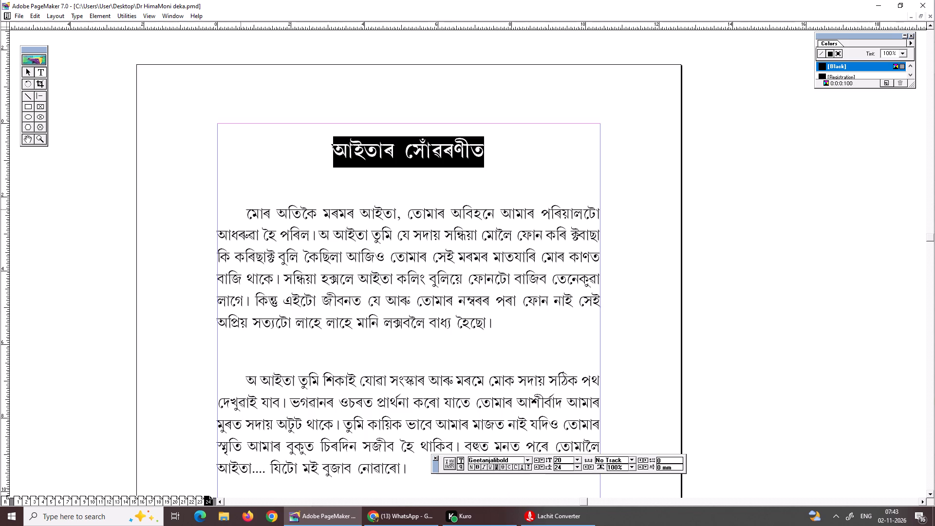
left_click_drag(258, 220, 218, 219)
left_click(236, 216)
left_click(248, 218)
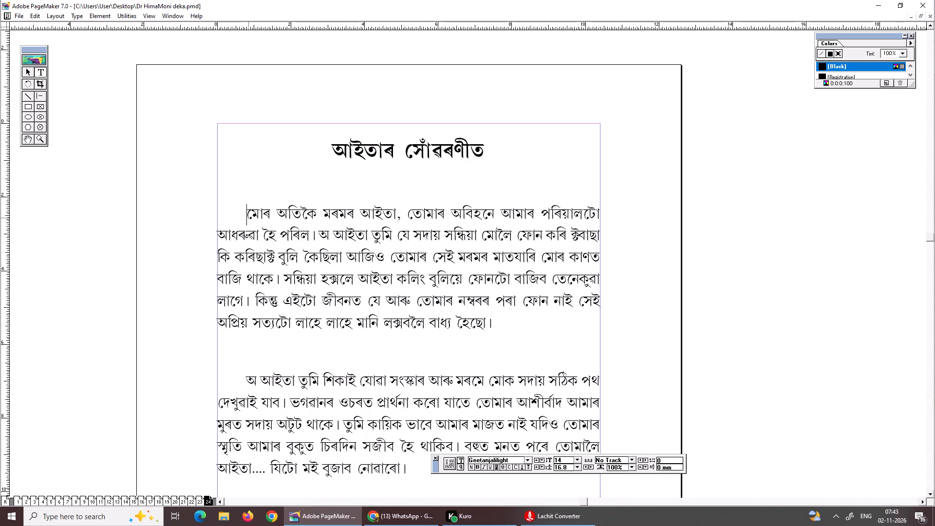
key("a")
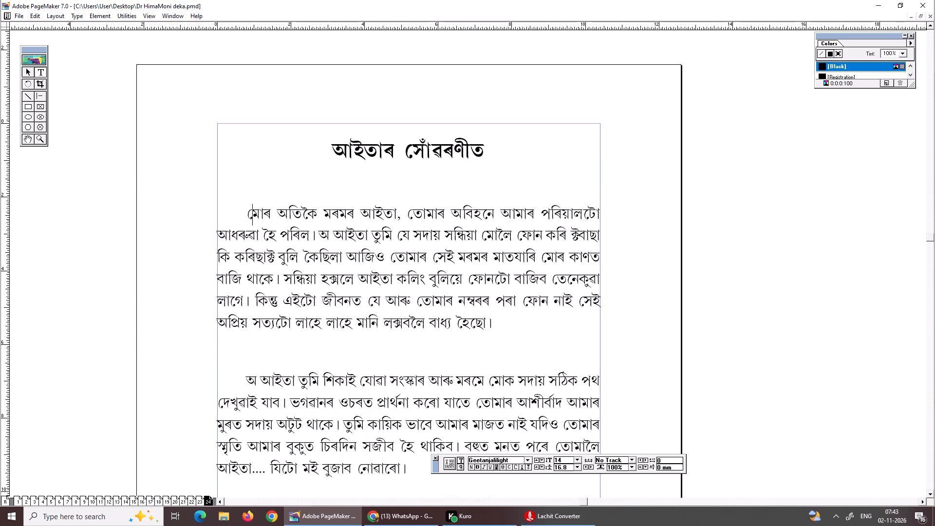
Delete the blank paragraph between the first and second body paragraphs.
left_click_drag(234, 380, 244, 350)
key("BackSpace")
Replace the stray glyphs around বাছা কি কৰিছা with opening and closing single quotation marks, and save.
left_click(575, 231)
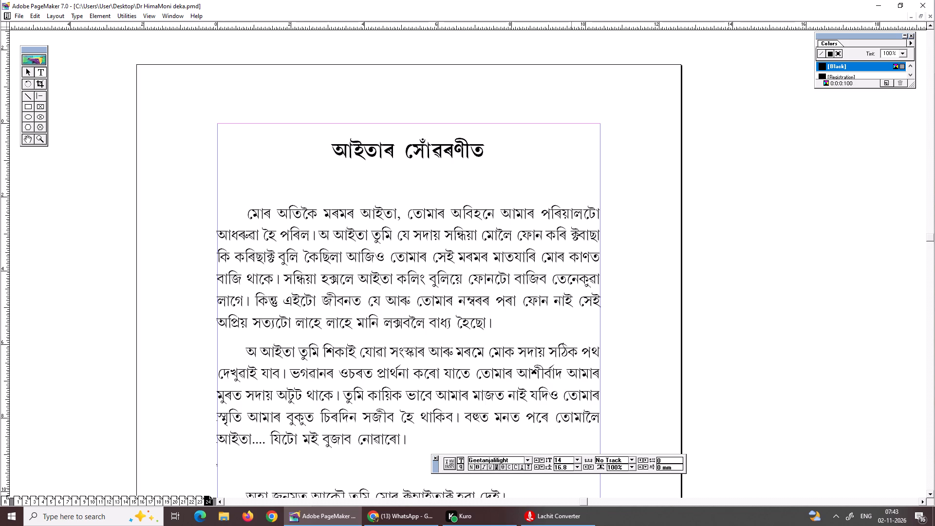
key("BackSpace")
key("shift+asciitilde")
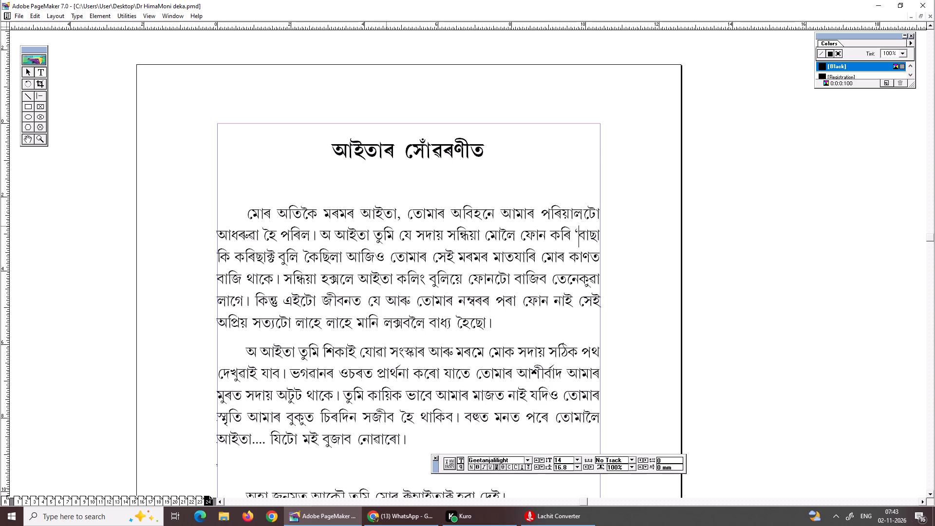
double_click(265, 256)
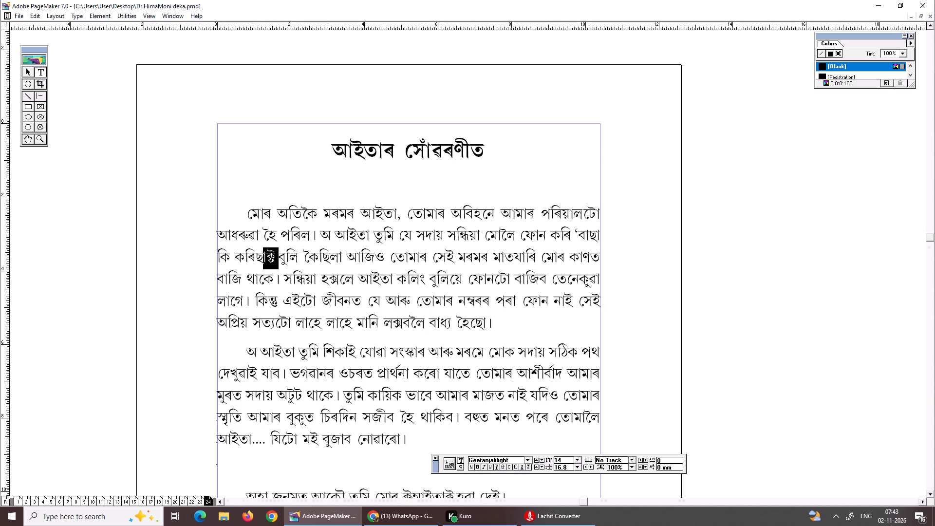
double_click(270, 255)
left_click_drag(267, 257, 272, 255)
key("shift+at")
key("ctrl+s")
Replace the stray conjunct with an apostrophe so the word reads হ’লে in the first body paragraph, and save.
left_click_drag(375, 361, 382, 328, "alt")
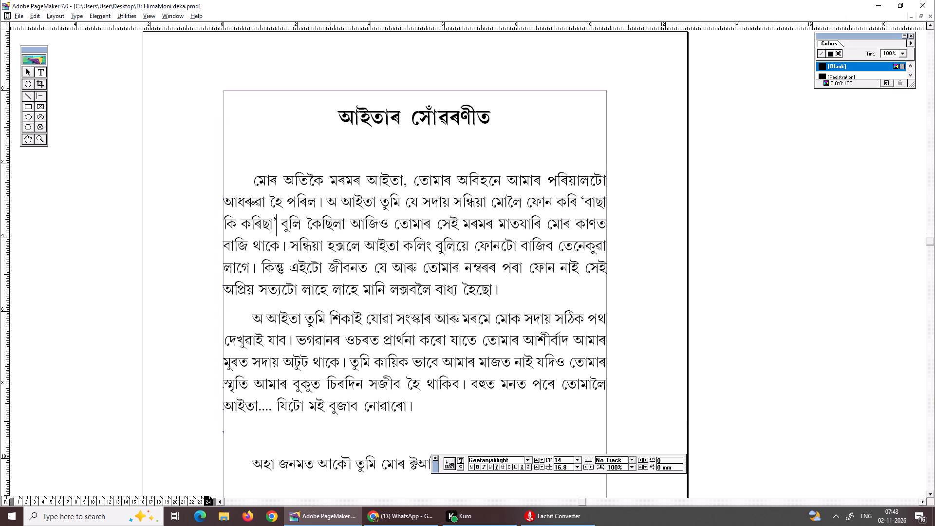
left_click_drag(348, 254, 335, 250)
left_click_drag(334, 250, 338, 250, "shift")
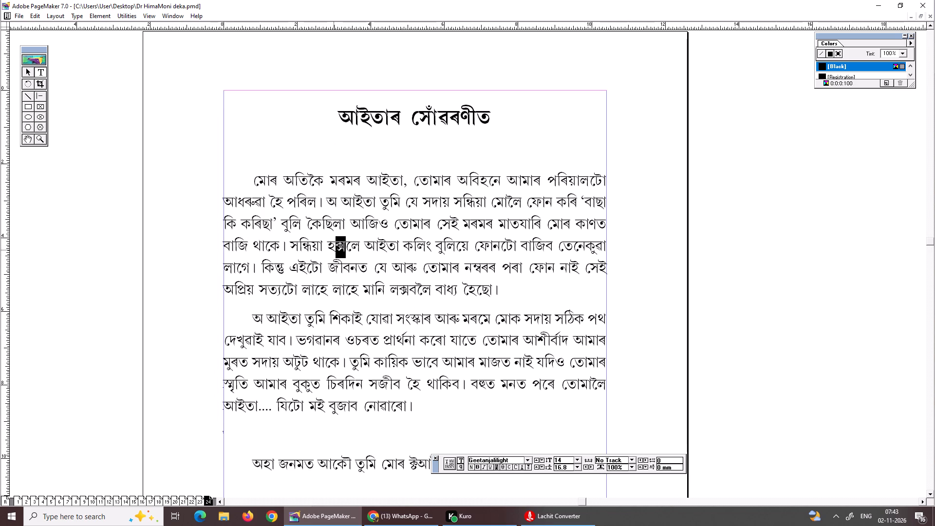
left_click_drag(338, 250, 338, 250, "shift")
key("shift+at")
key("ctrl+s")
Retype the কু letters in তেনেকুৱা in the first body paragraph and save the document.
left_click_drag(360, 320, 365, 261, "alt")
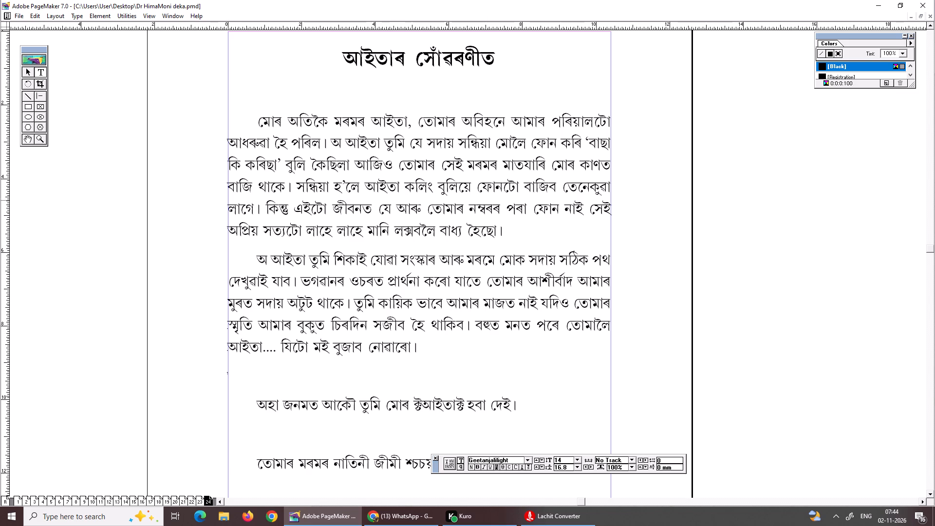
double_click(601, 190)
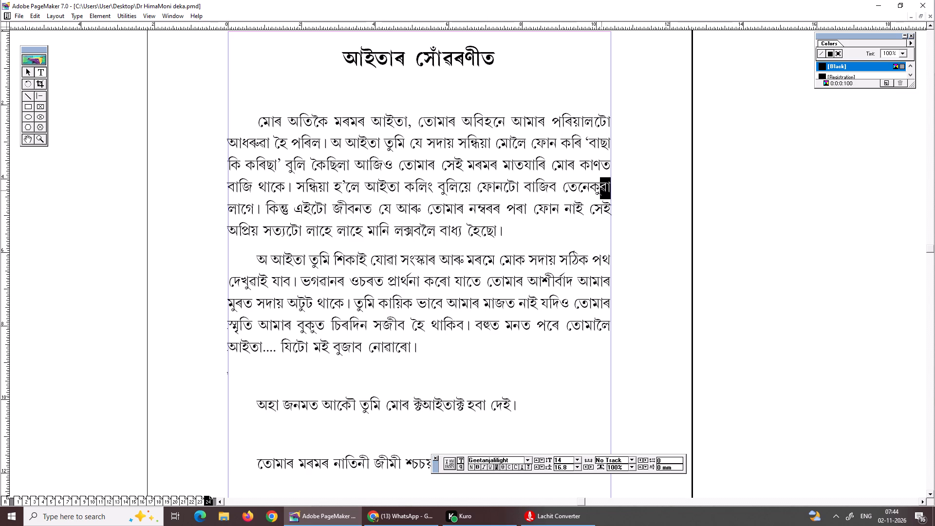
left_click(596, 200)
left_click(604, 183)
left_click(600, 188)
key("BackSpace")
key("Right")
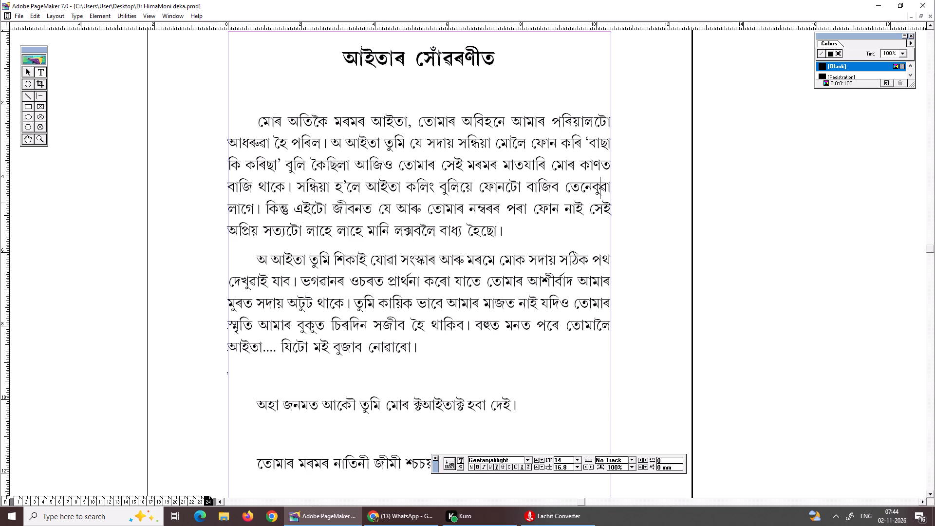
key("BackSpace")
key("BackSpace")
type("kg")
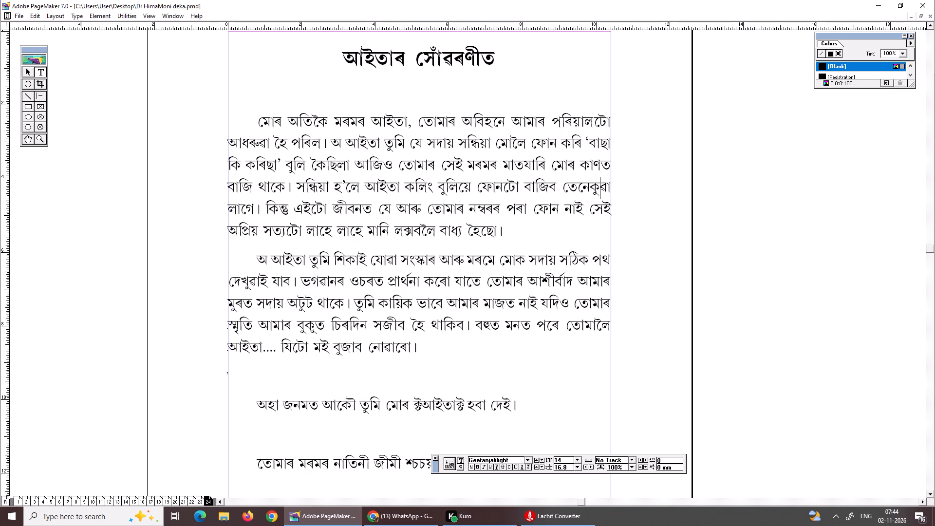
key("ctrl+s")
Correct the words to জীৱনত and ল’বলৈ near the end of the first body paragraph, and save.
left_click_drag(362, 244, 359, 190, "alt")
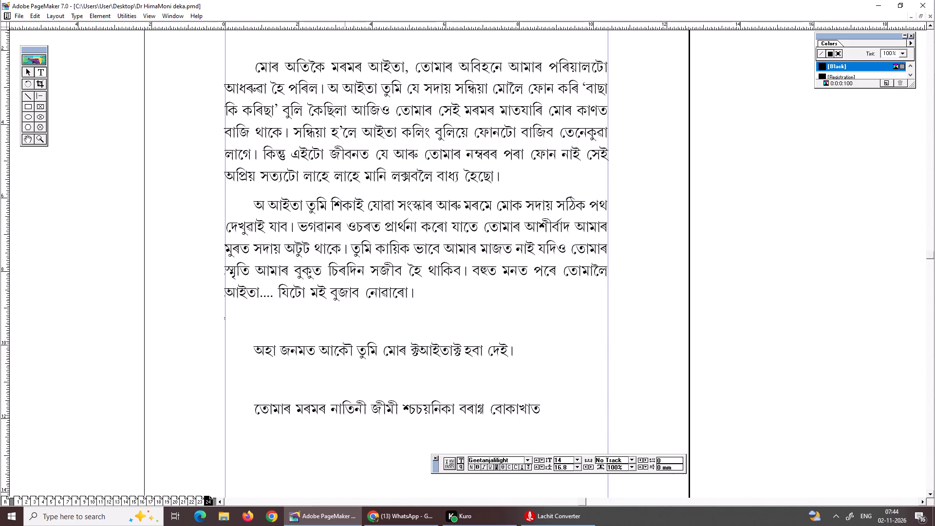
left_click_drag(345, 154, 351, 160)
key("n")
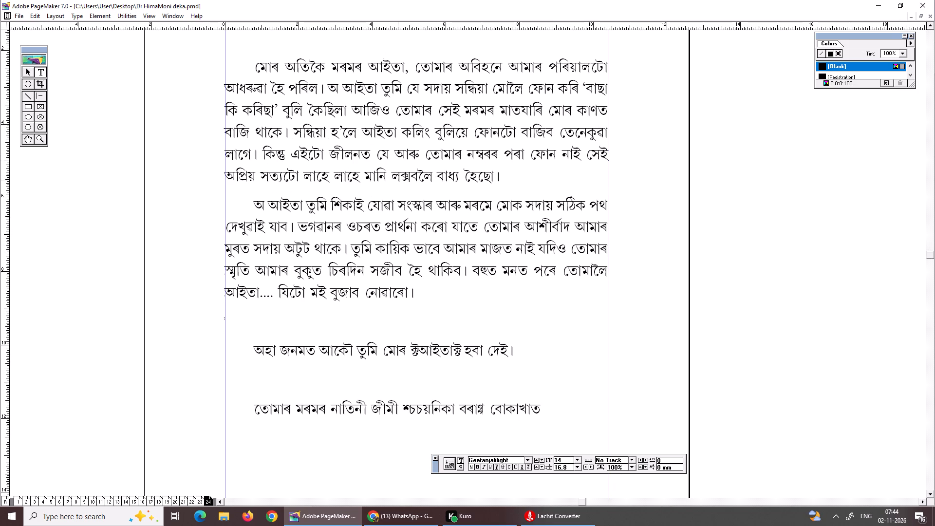
key("BackSpace")
key("b")
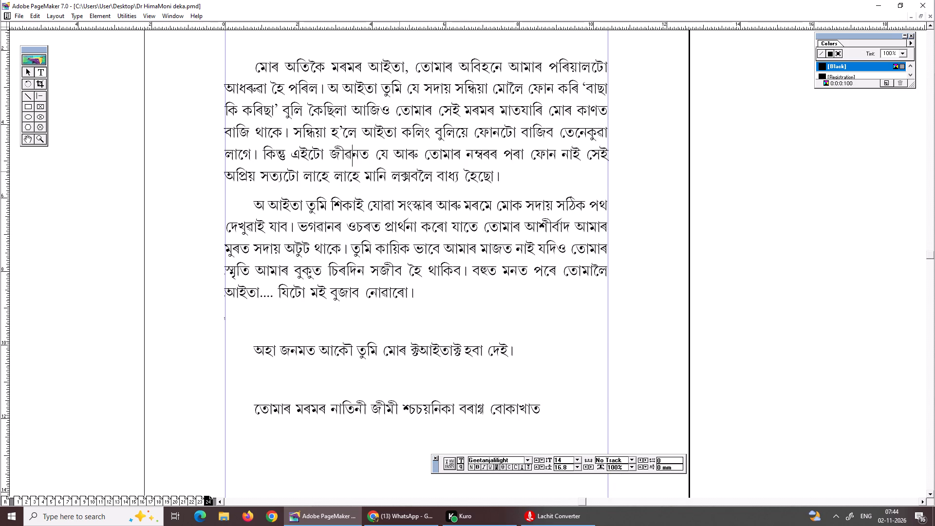
left_click_drag(399, 175, 407, 179)
key("shift+at")
key("ctrl+s")
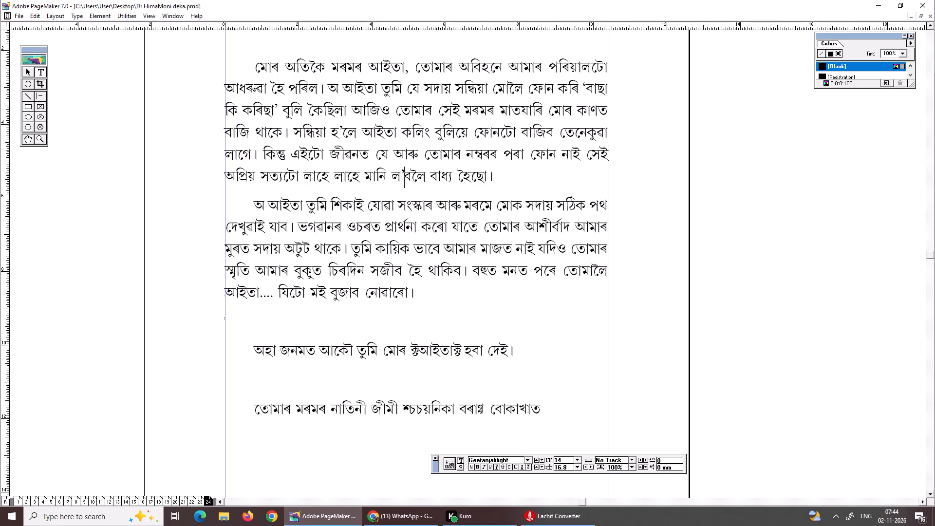
Retype the কু letters in বুকুত in the second body paragraph and save the document.
left_click_drag(310, 274, 312, 192, "alt")
left_click_drag(243, 113, 237, 99)
left_click(259, 138)
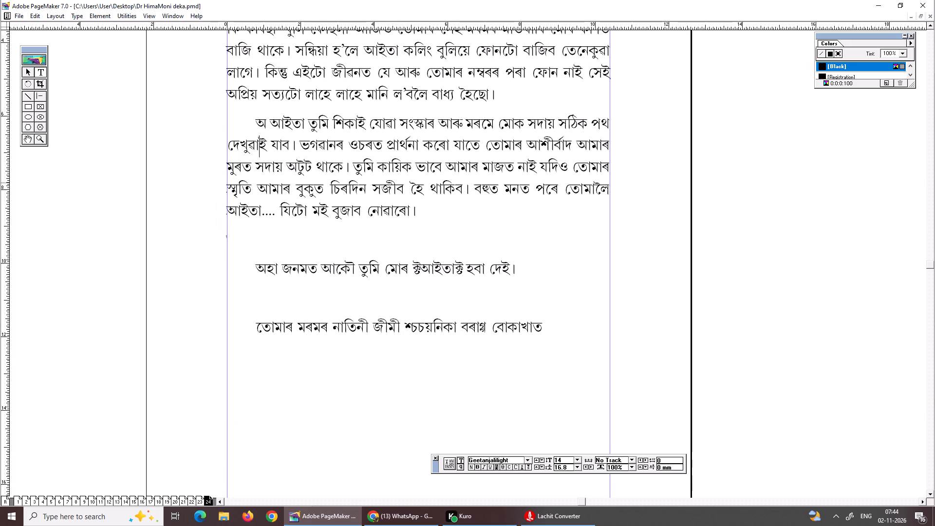
key("ctrl+s")
left_click_drag(326, 194, 326, 181, "alt")
left_click(317, 175)
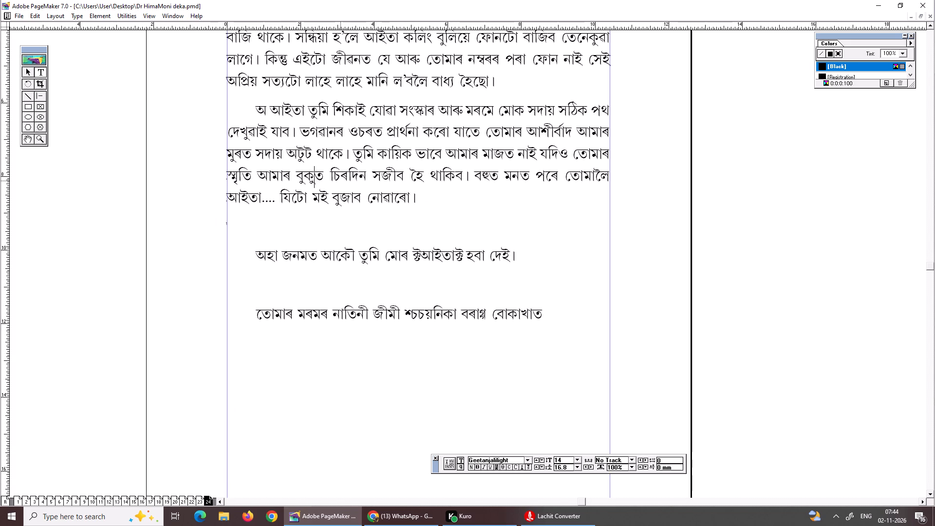
key("BackSpace")
key("BackSpace")
key("BackSpace")
type("kg")
key("ctrl+s")
Delete the blank paragraph above the line beginning অহা জনমত.
left_click_drag(256, 255, 254, 228)
key("BackSpace")
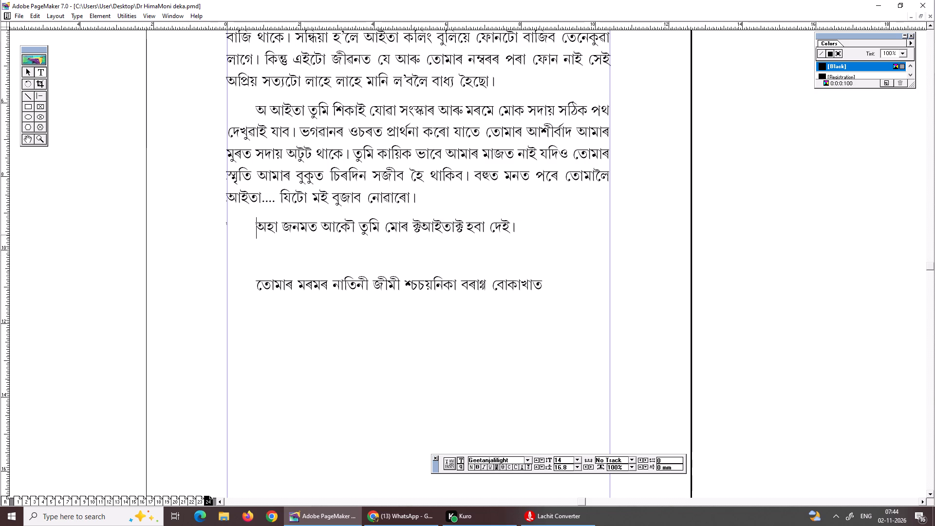
Replace the stray glyphs around আইতা in the অহা জনমত line with single quotation marks, and save.
left_click_drag(416, 223, 417, 231)
left_click_drag(417, 231, 417, 233)
key("shift+asciitilde")
left_click_drag(458, 224, 453, 223)
left_click(452, 221, "shift")
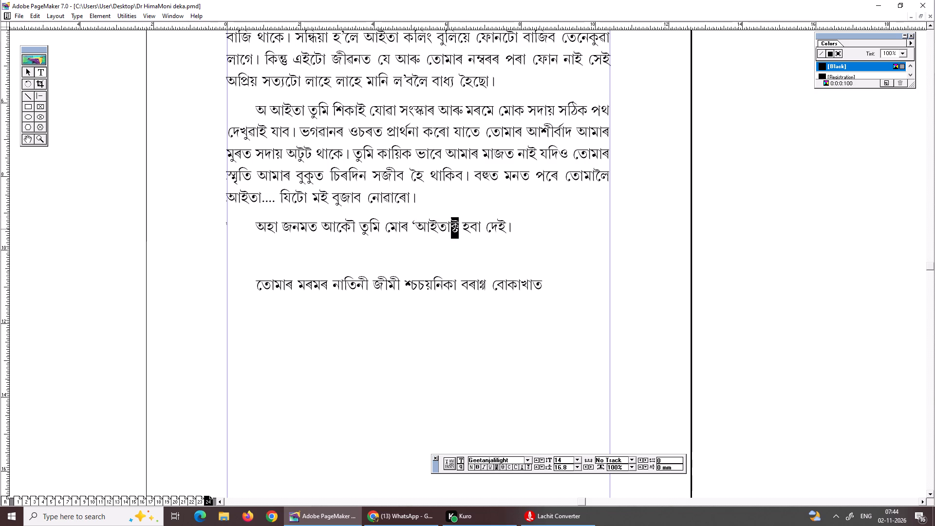
key("shift+at")
key("ctrl+s")
Replace the opening vowel sign of তোমাৰ in the signature line with its word-initial form, and save.
left_click_drag(254, 287, 264, 295)
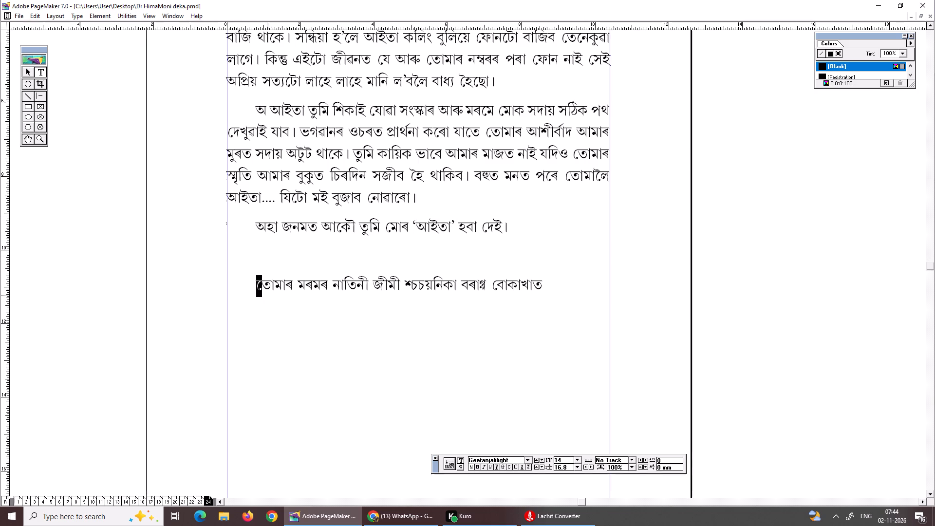
key("a")
key("ctrl+s")
Move the whole signature line from the end of the grandmother tribute to the blank line under its title.
left_click_drag(259, 295, 505, 310)
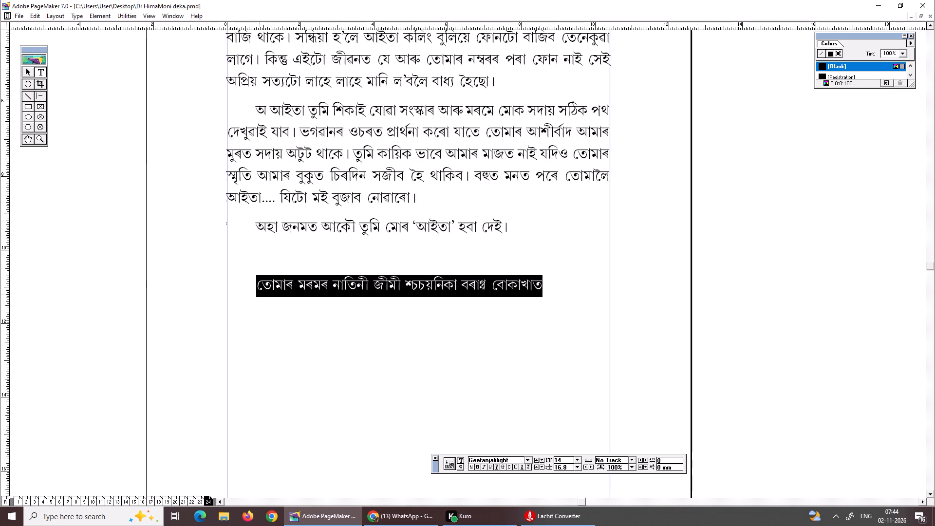
left_click_drag(505, 310, 572, 311)
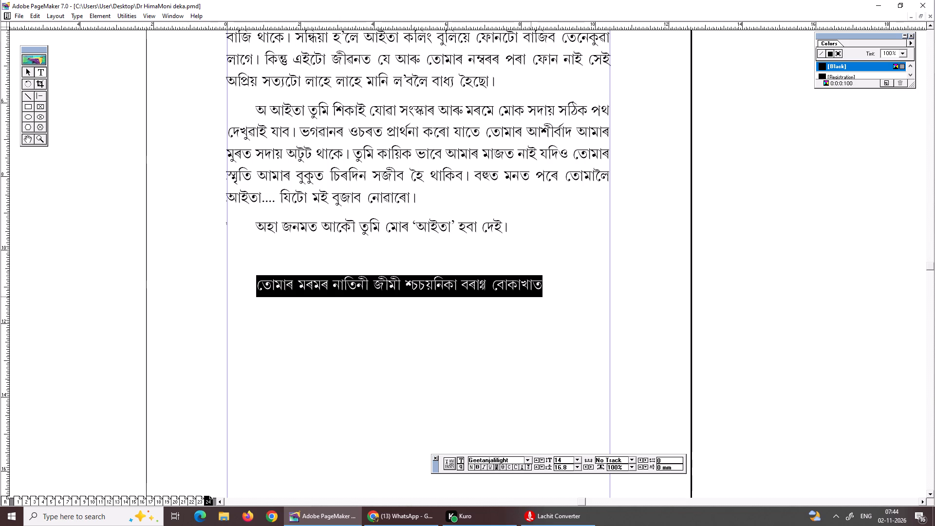
key("ctrl+x")
left_click_drag(401, 204, 399, 508, "alt")
left_click(436, 233)
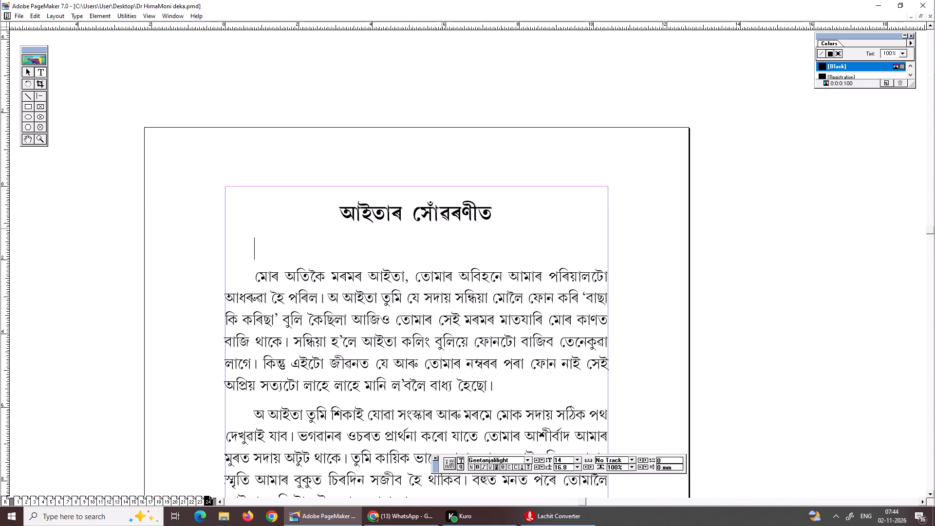
key("ctrl+v")
Replace the stray glyphs around the granddaughter's full name in the moved signature line with single quotation marks.
left_click_drag(407, 248, 416, 253)
key("shift+asciitilde")
left_click(474, 247)
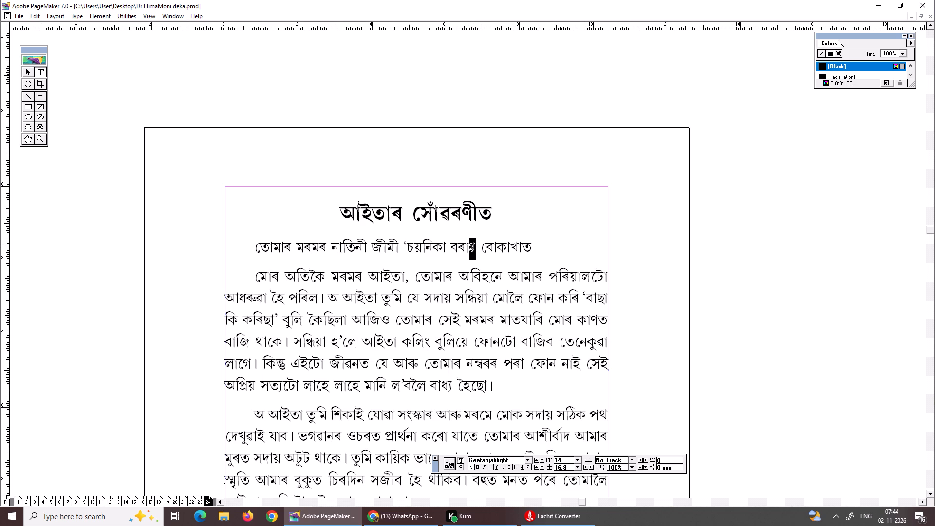
key("shift+numbersign")
key("BackSpace")
key("shift+at")
Break the signature after নাতিনী so that the granddaughter's name starts a second line.
left_click(374, 244)
key("Return")
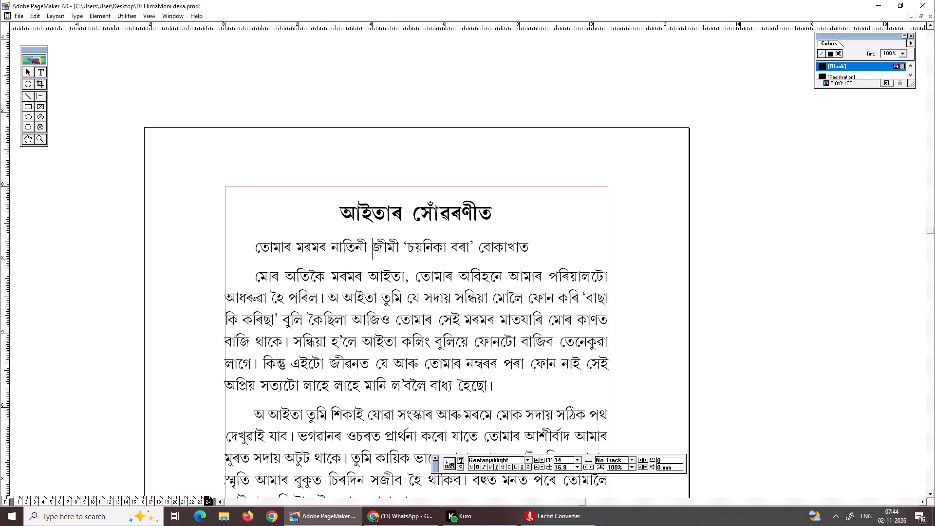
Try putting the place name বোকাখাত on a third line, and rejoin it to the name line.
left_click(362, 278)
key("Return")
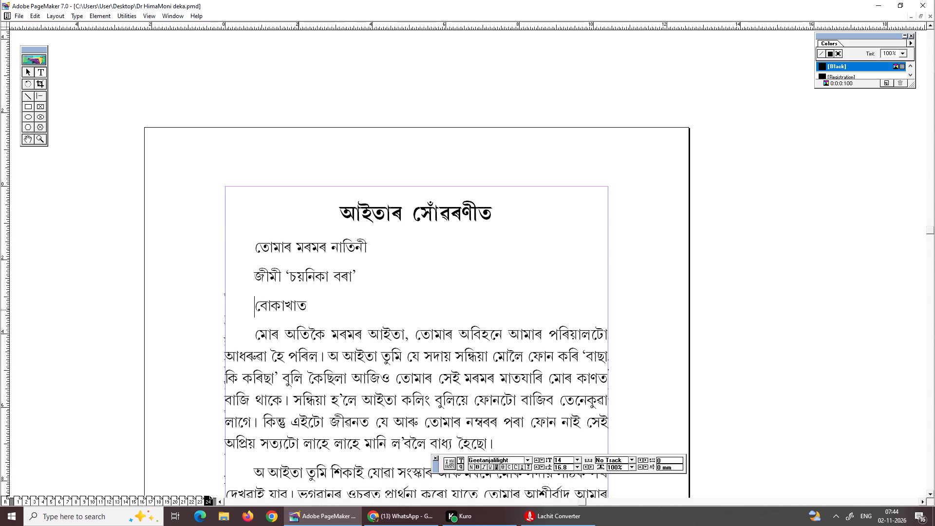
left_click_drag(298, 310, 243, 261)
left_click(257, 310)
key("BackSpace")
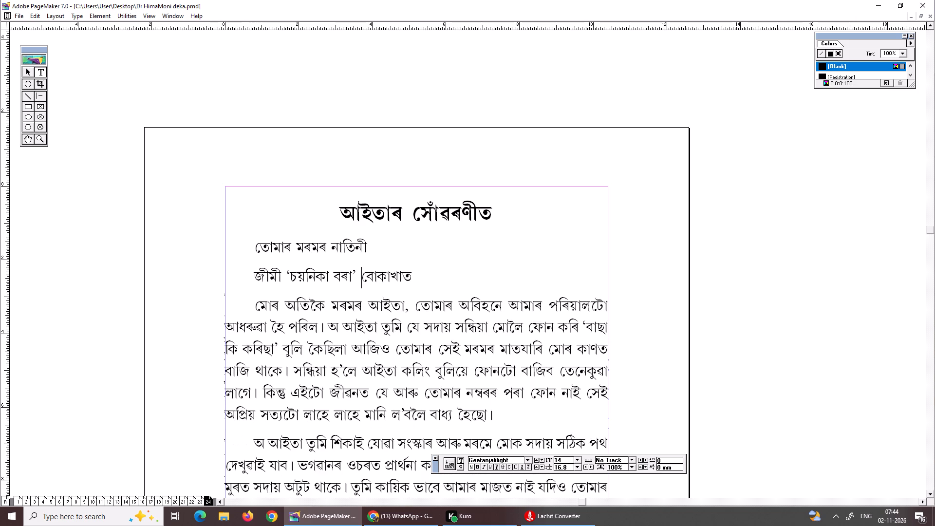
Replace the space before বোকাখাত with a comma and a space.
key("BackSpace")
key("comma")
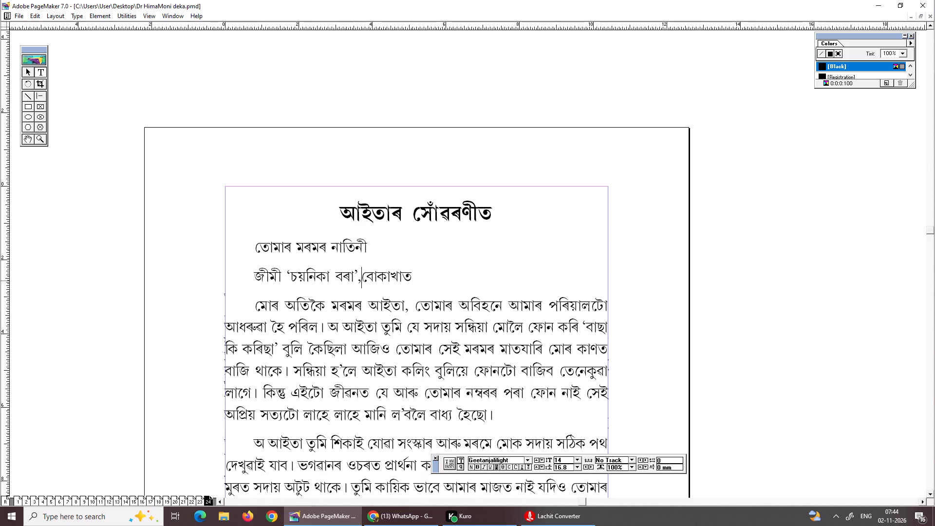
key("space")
Set the first-line indent and the space before to 0 mm for both signature lines under the title.
left_click_drag(415, 282, 249, 233)
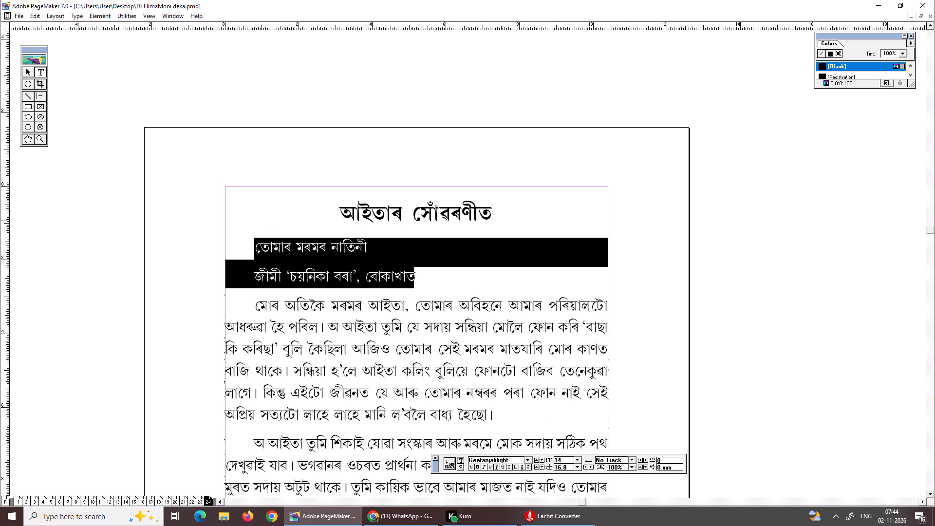
key("ctrl+m")
key("Tab")
key("0")
key("Tab")
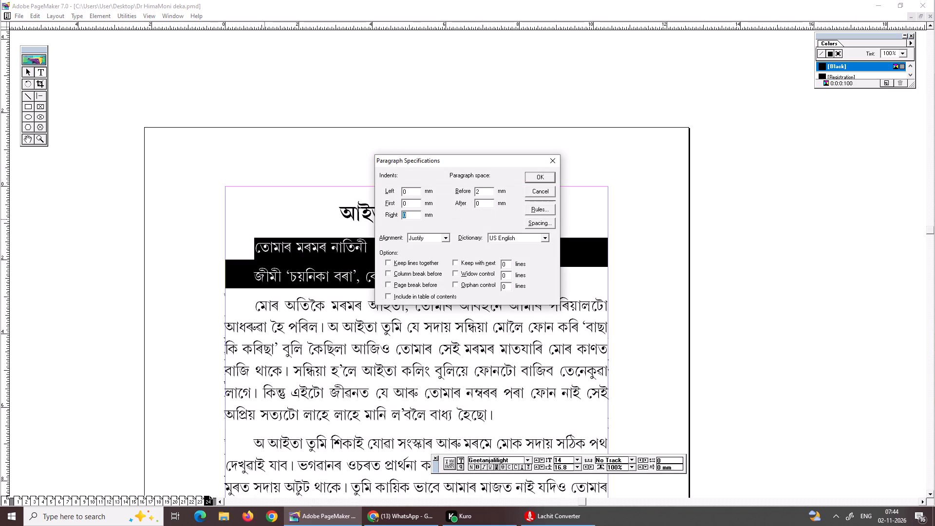
key("Tab")
key("9")
key("BackSpace")
key("0")
key("Return")
Right-align and italicise both signature lines, and save the document.
key("ctrl+shift+r")
key("ctrl+shift+i")
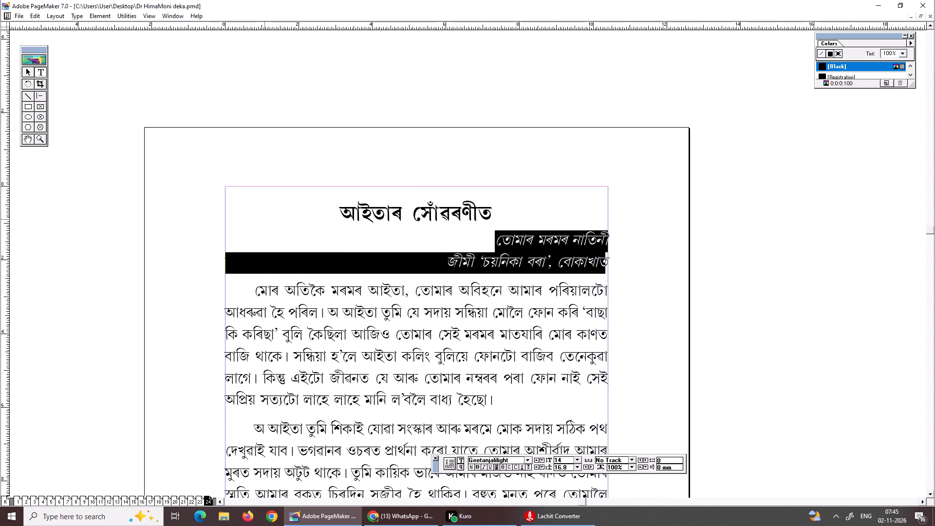
key("ctrl+s")
left_click(388, 247)
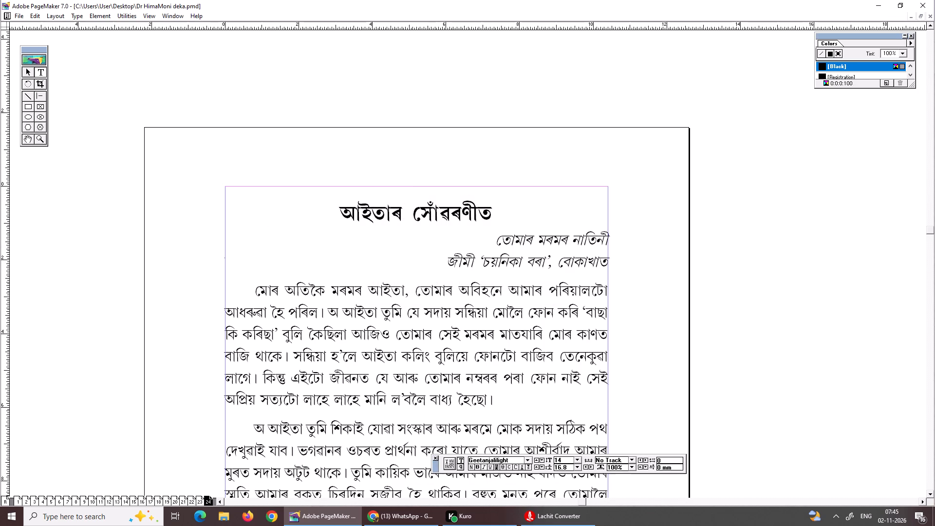
Replace the opening quotation mark before the granddaughter's full name in the second signature line with an opening parenthesis.
left_click(481, 263)
key("shift+parenleft")
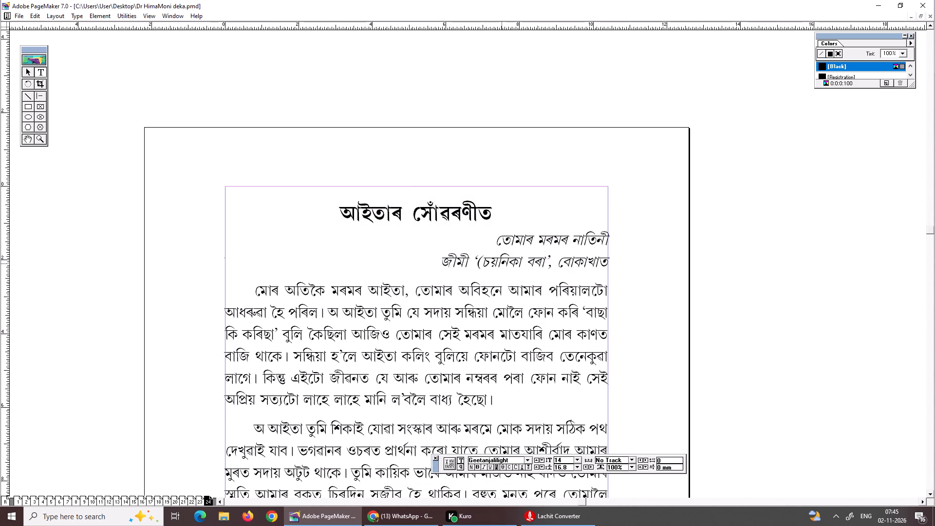
key("Left")
key("BackSpace")
Replace the closing quotation mark and comma after the granddaughter's full name with a closing parenthesis, and save the document.
key("Right")
key("Right")
key("Right")
key("Right")
key("Right")
key("Right")
key("Right")
key("Right")
key("Right")
key("Right")
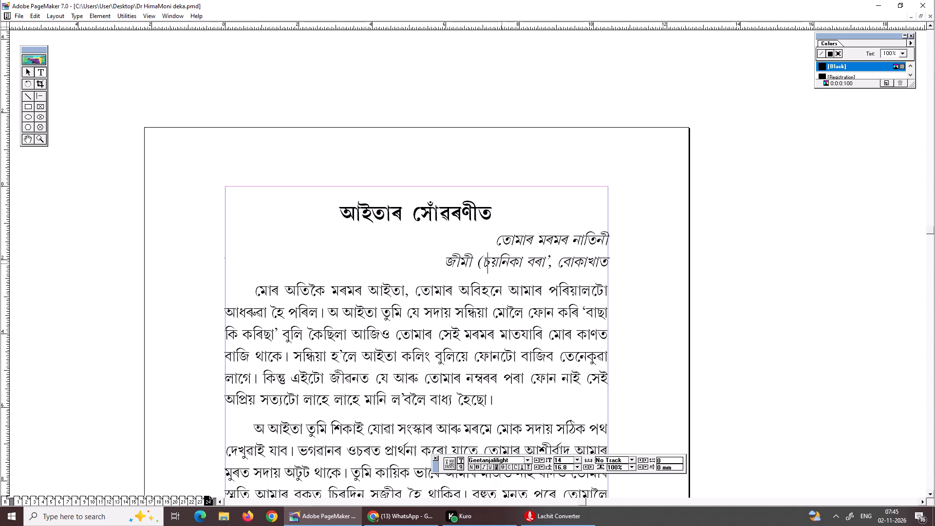
key("Right")
key("Right")
key("Right")
key("Right")
key("Right")
key("Right")
key("Right")
key("BackSpace")
key("BackSpace")
key("shift+parenright")
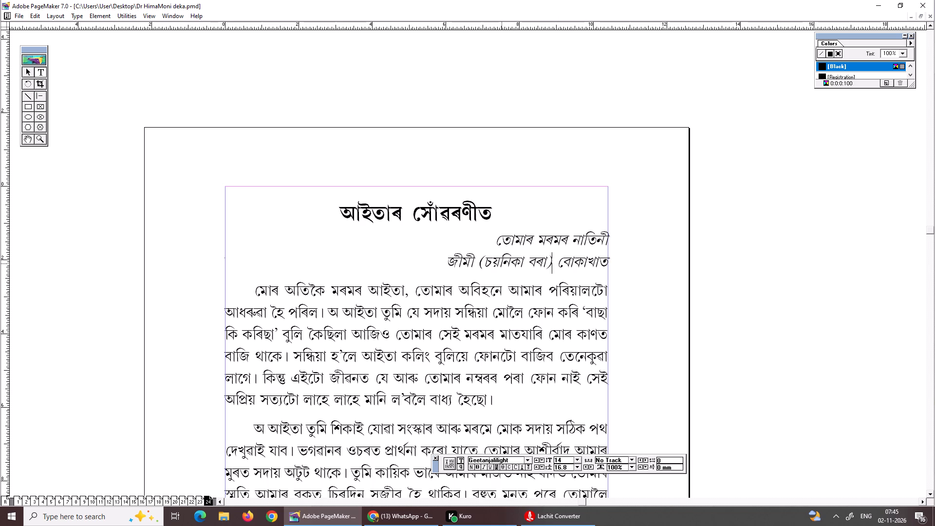
key("ctrl+s")
key("ctrl+0")
key("ctrl+s")
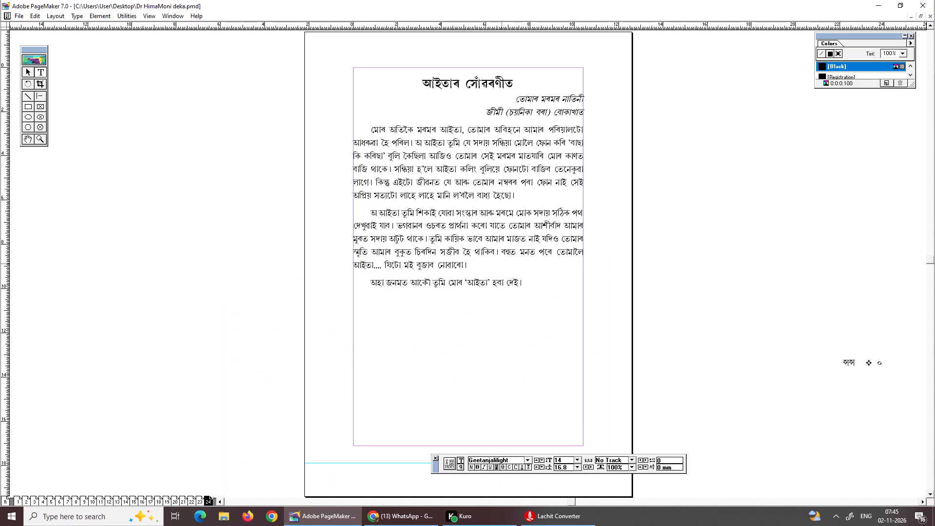
key("ctrl+s")
key("ctrl+s")
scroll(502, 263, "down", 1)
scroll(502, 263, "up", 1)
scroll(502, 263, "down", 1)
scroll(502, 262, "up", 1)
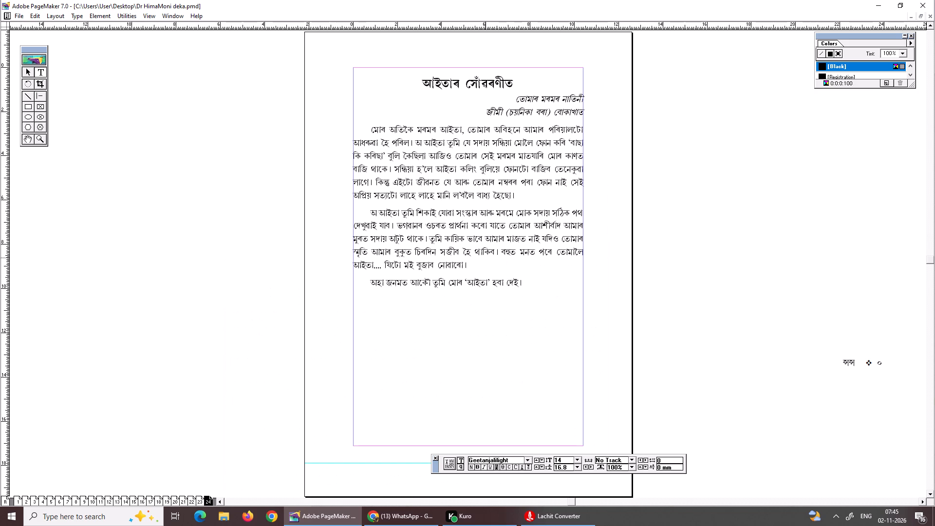
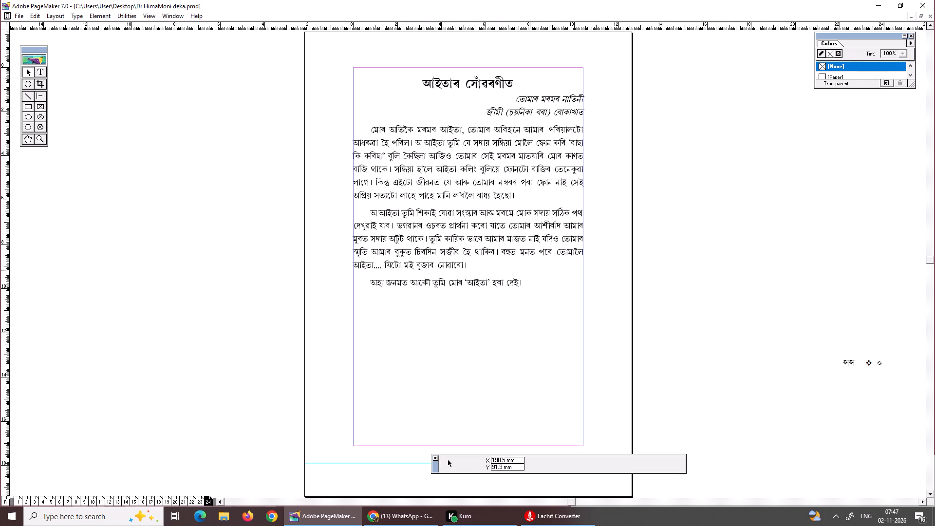
Move the article's text block lower on page 24, with its centre at about Y 67 mm.
left_click_drag(399, 214, 397, 237)
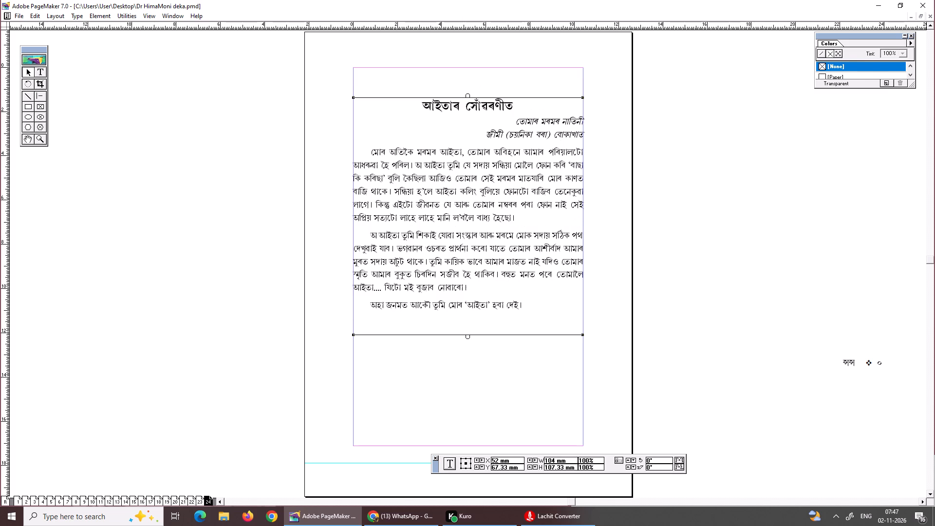
Insert 10 pages after page 24 using the Document Master, and go to the new blank page 25.
right_click(207, 499)
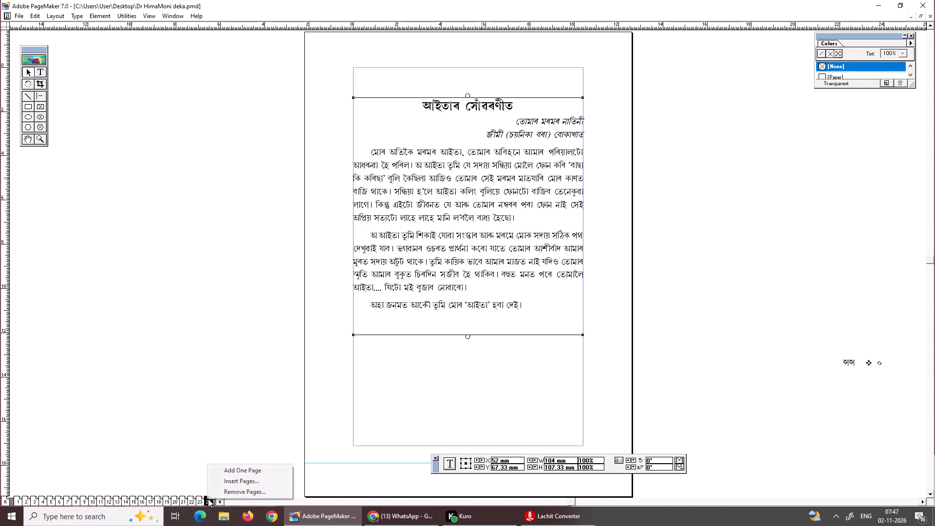
left_click(241, 477)
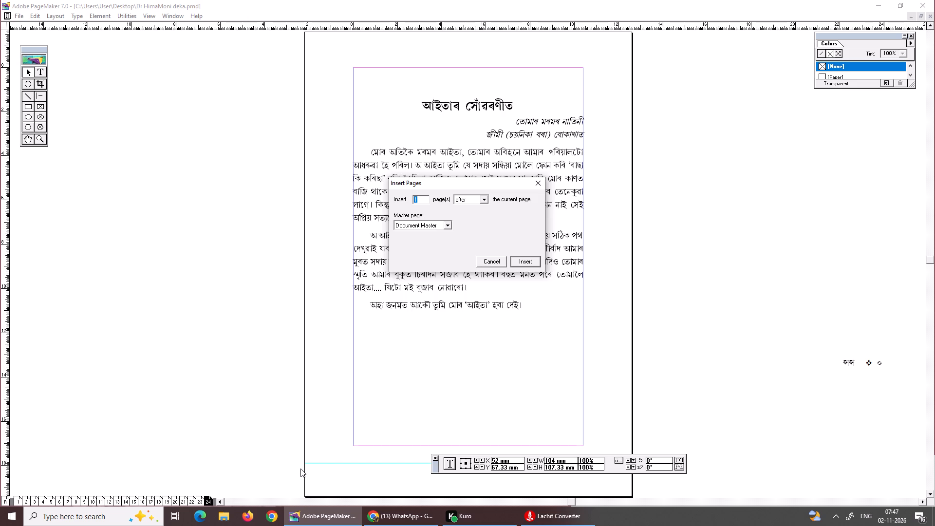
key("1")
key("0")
key("Return")
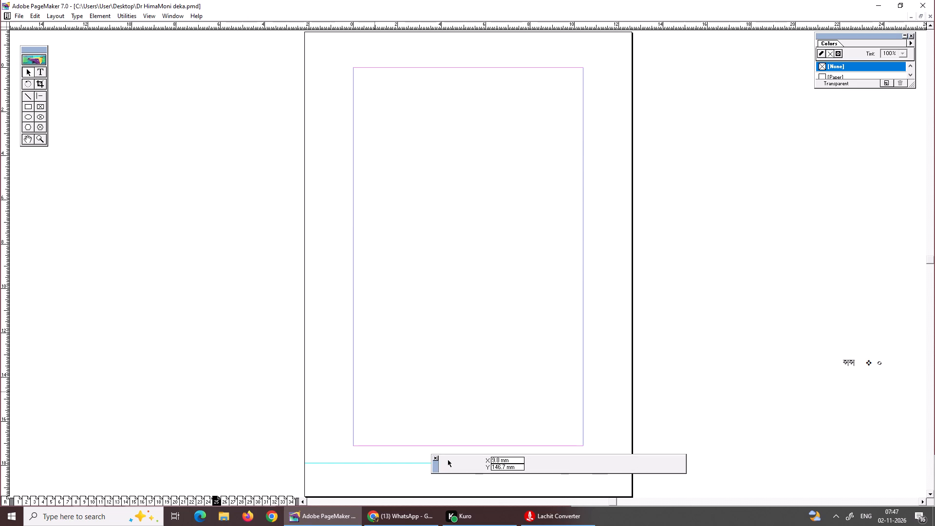
key("Page_Up")
key("Page_Down")
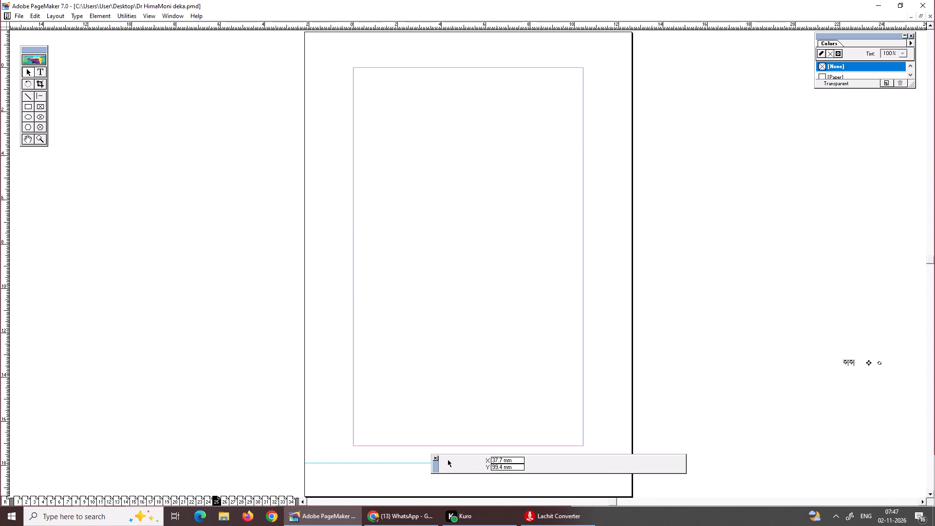